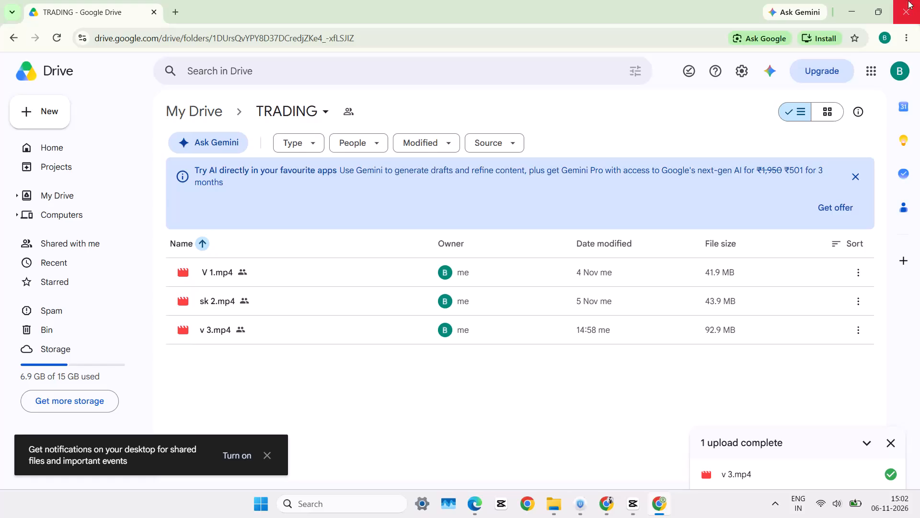
Go to the Home page of Drive.
left_click(41, 148)
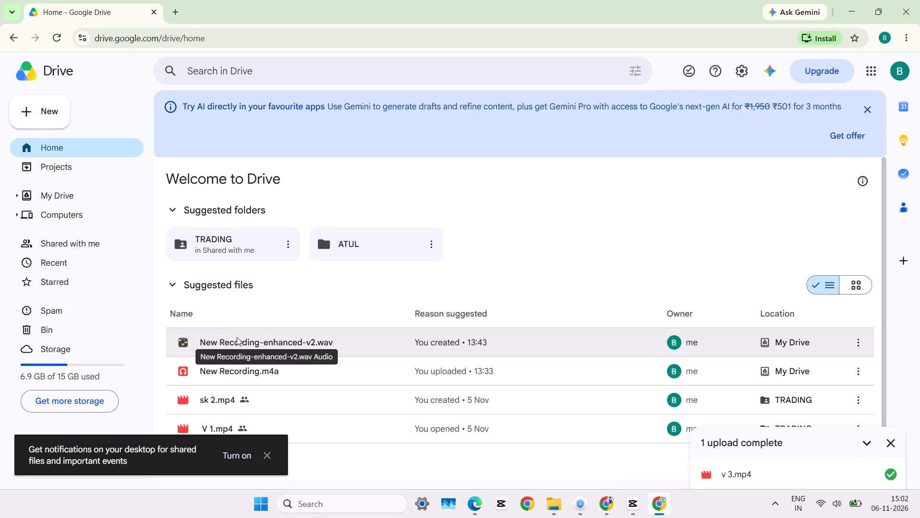
Switch to CapCut and close the open 1103-copy-copy project.
left_click(635, 509)
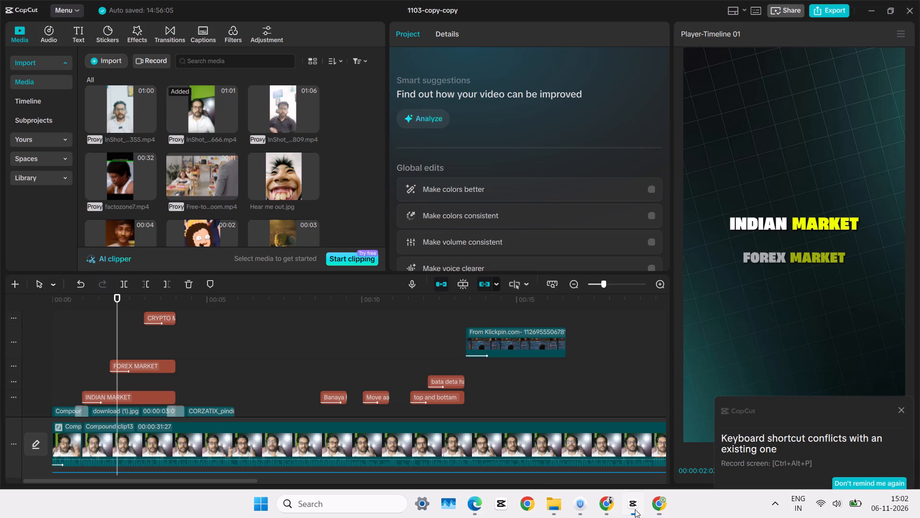
left_click(905, 12)
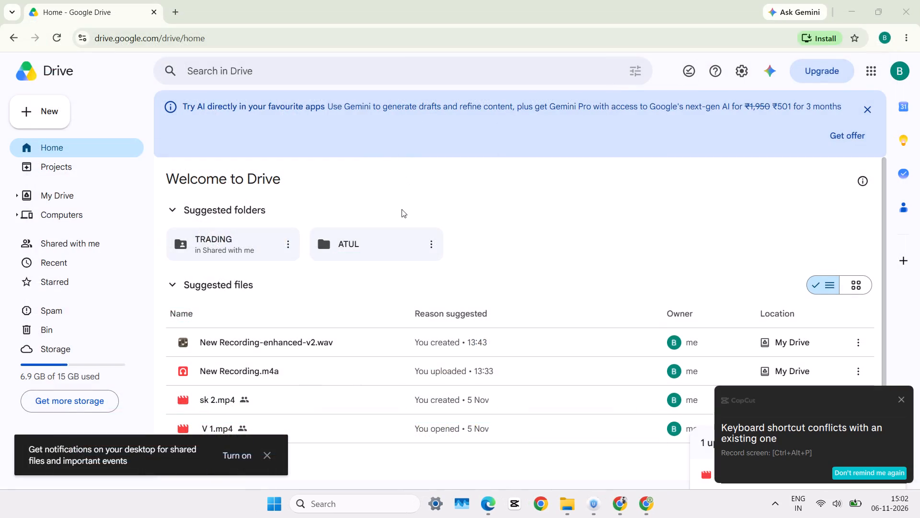
Open project 1023 from the projects list and dismiss linking its missing media.
scroll(281, 259, "down", 7)
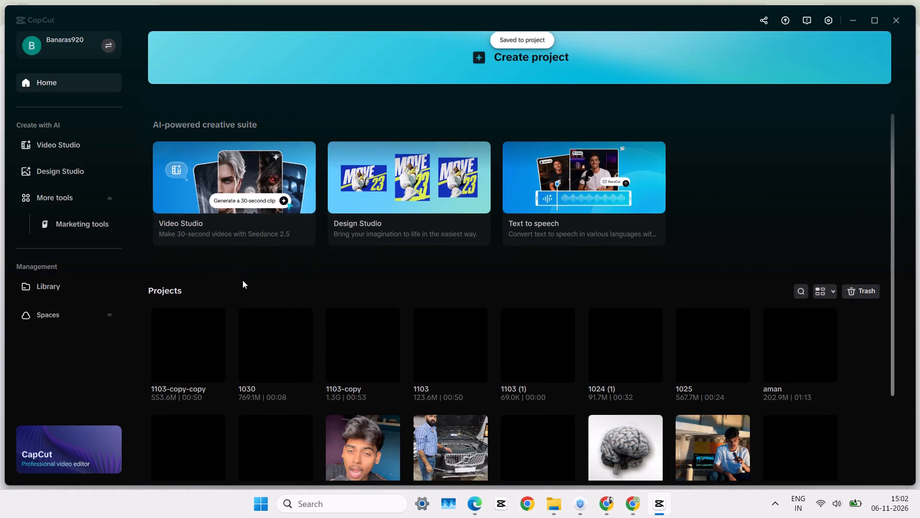
scroll(242, 280, "down", 3)
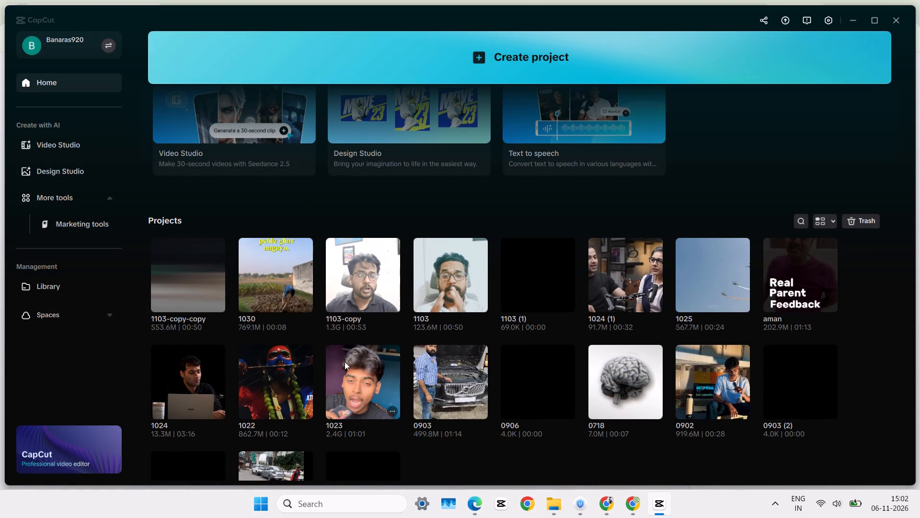
left_click(351, 373)
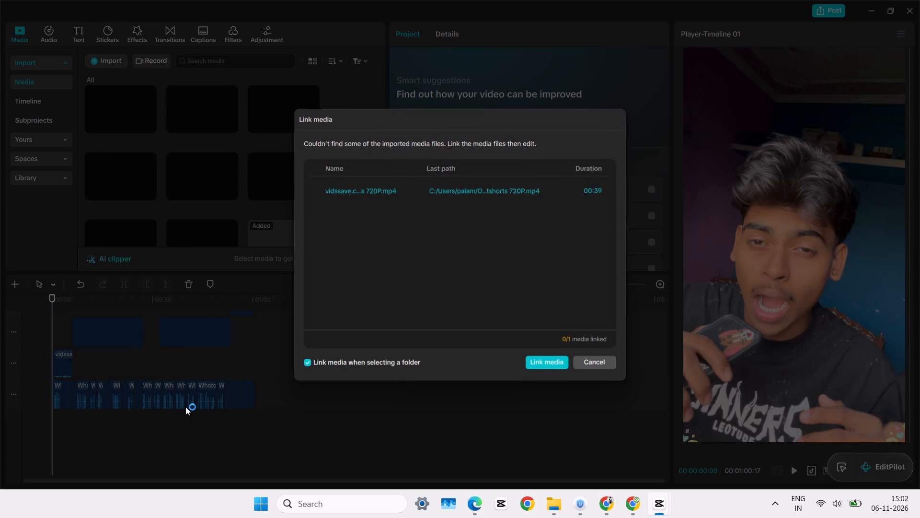
left_click(584, 366)
Look over the video and audio tracks of project 1023 and play the timeline from its start.
scroll(400, 367, "up", 7)
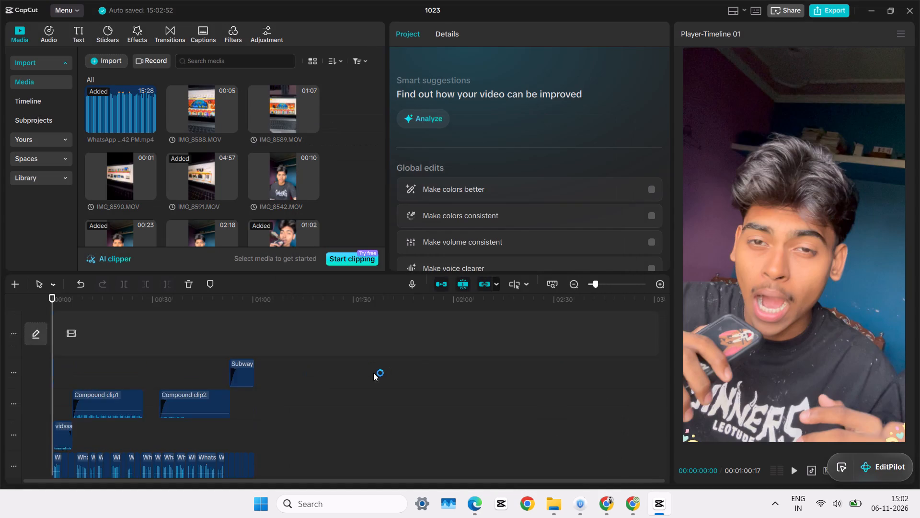
scroll(373, 373, "up", 5)
scroll(359, 375, "up", 20)
scroll(359, 375, "up", 6)
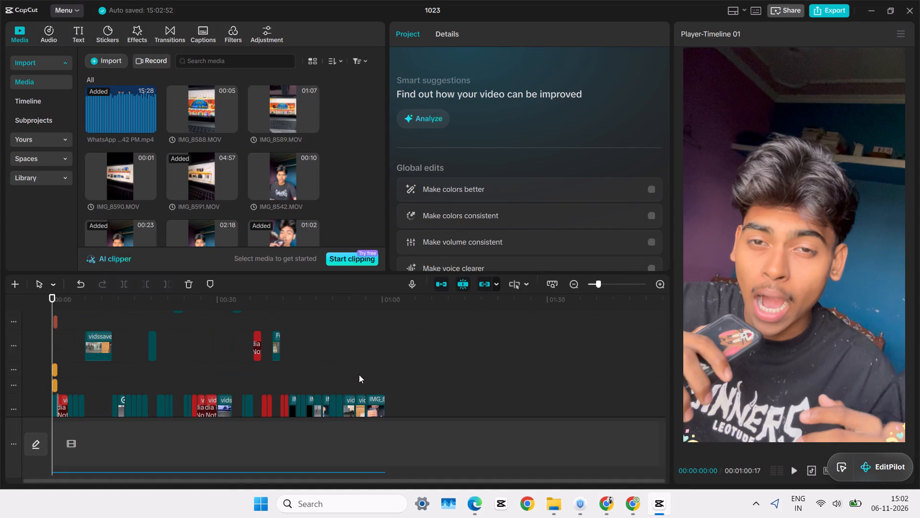
scroll(358, 373, "up", 8, "ctrl")
scroll(289, 359, "down", 8)
scroll(235, 368, "up", 6)
scroll(235, 368, "down", 4, "ctrl")
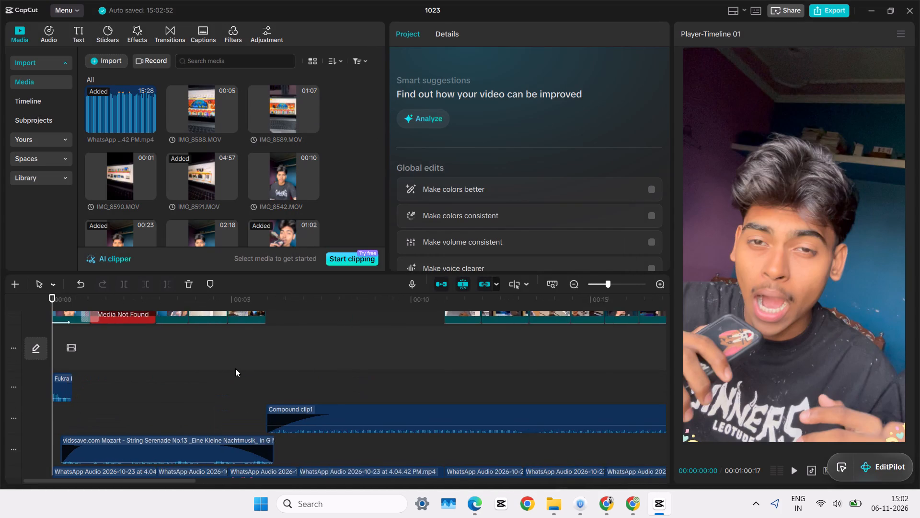
scroll(235, 368, "down", 20, "ctrl")
scroll(235, 368, "down", 8, "ctrl")
scroll(235, 368, "up", 5)
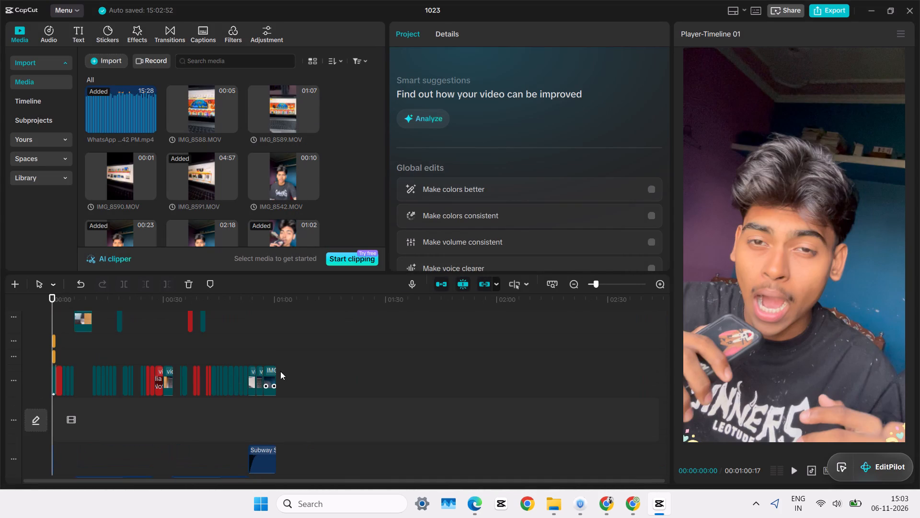
scroll(317, 403, "down", 5)
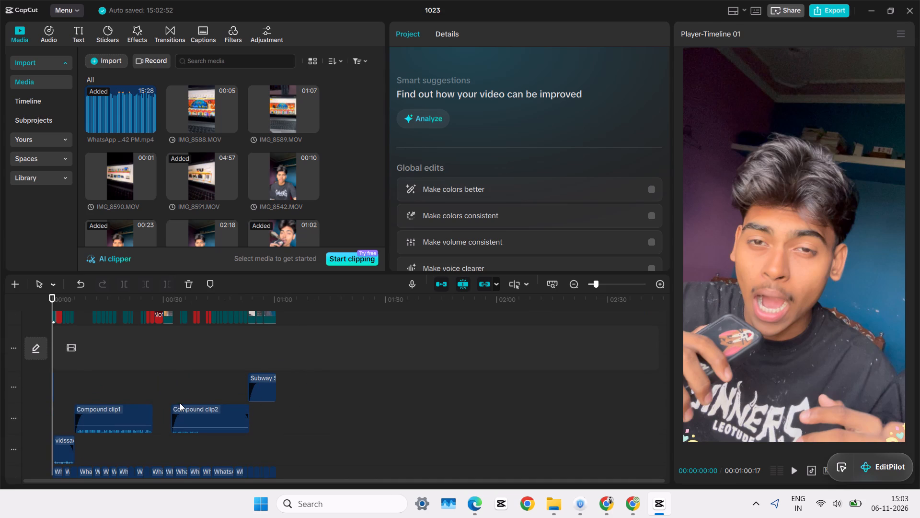
scroll(172, 415, "down", 4)
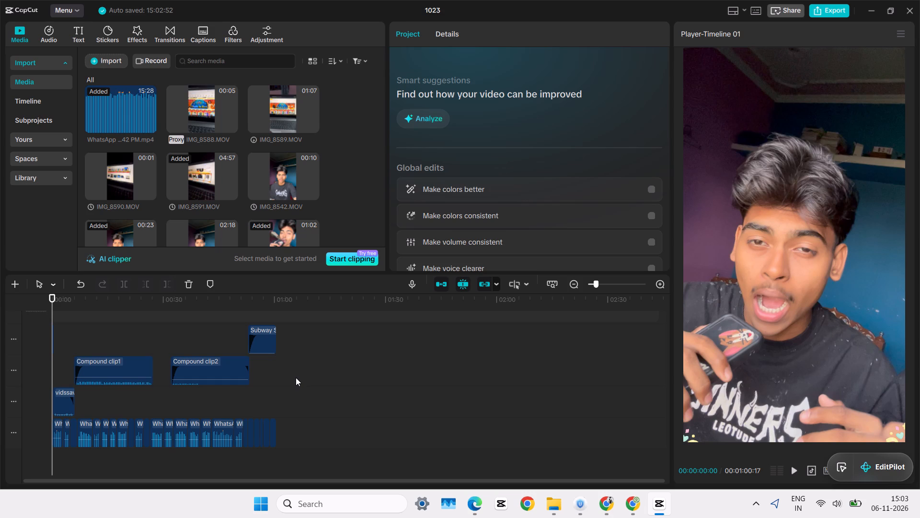
key("space")
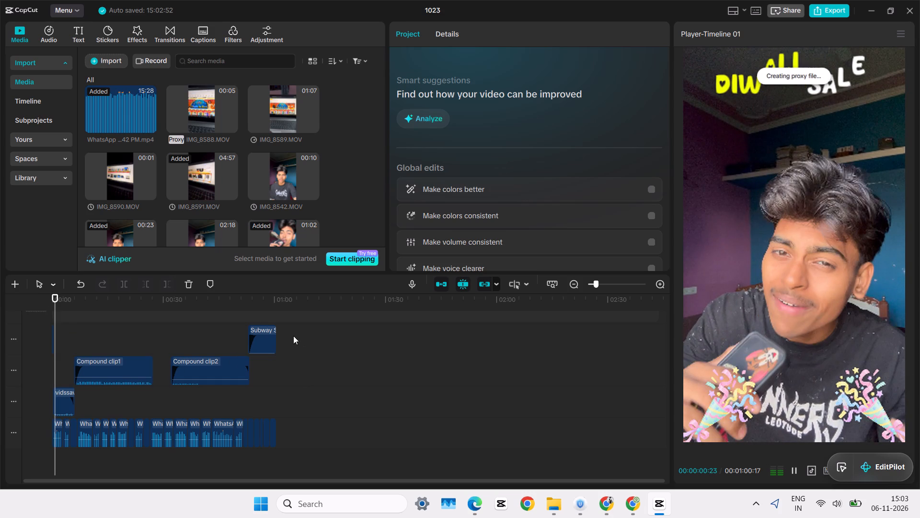
Select all video, overlay and sticker clips on the tracks above the main track and delete them together.
scroll(253, 408, "up", 7)
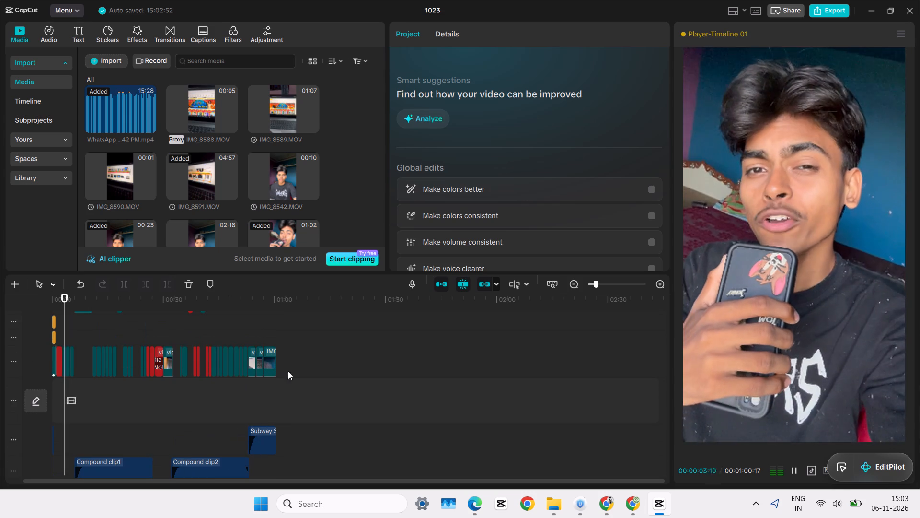
scroll(279, 363, "up", 2)
left_click_drag(296, 392, 48, 320)
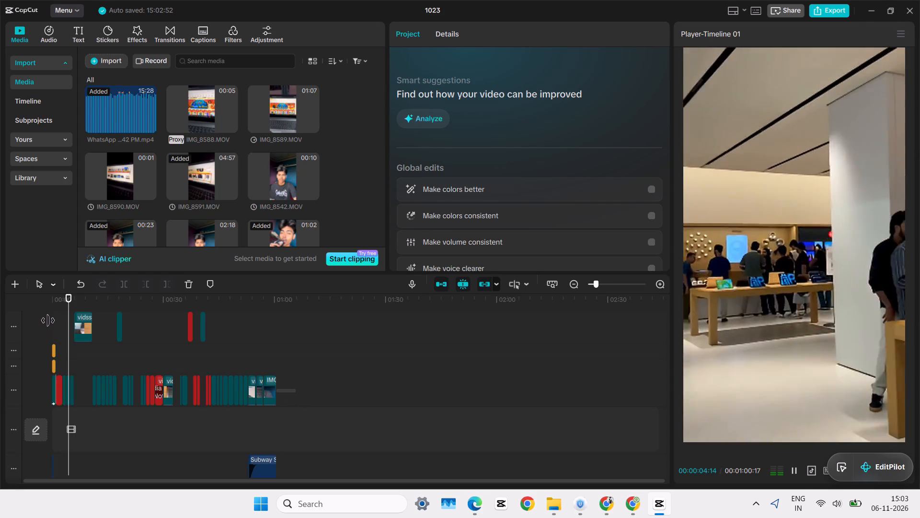
left_click_drag(48, 320, 53, 401)
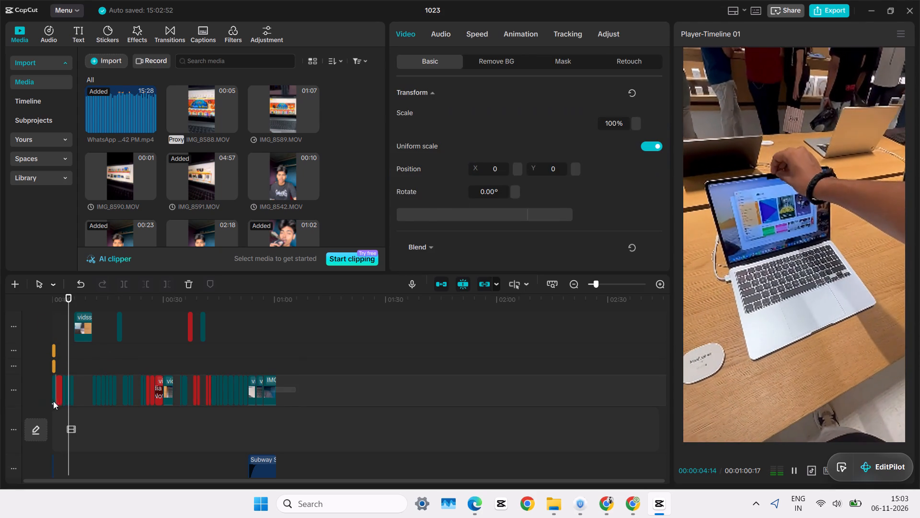
left_click_drag(53, 401, 38, 304)
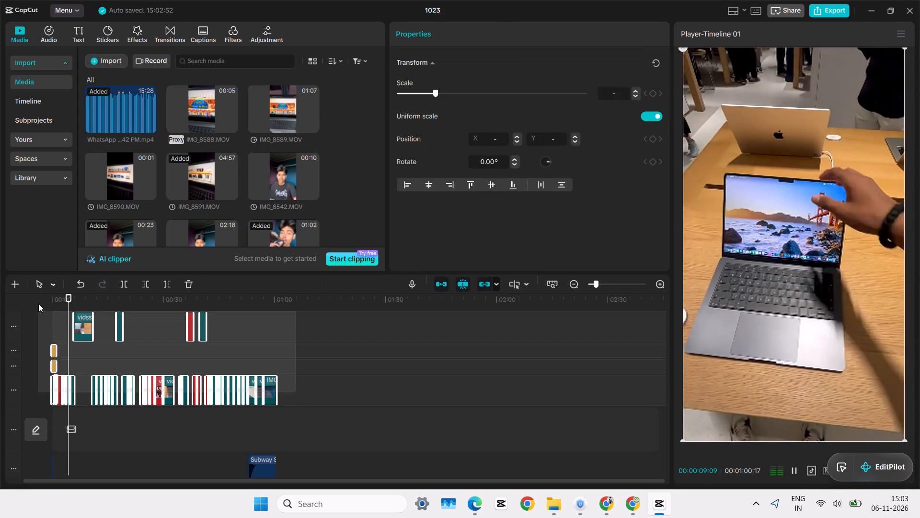
left_click_drag(38, 304, 43, 289)
scroll(64, 346, "up", 4)
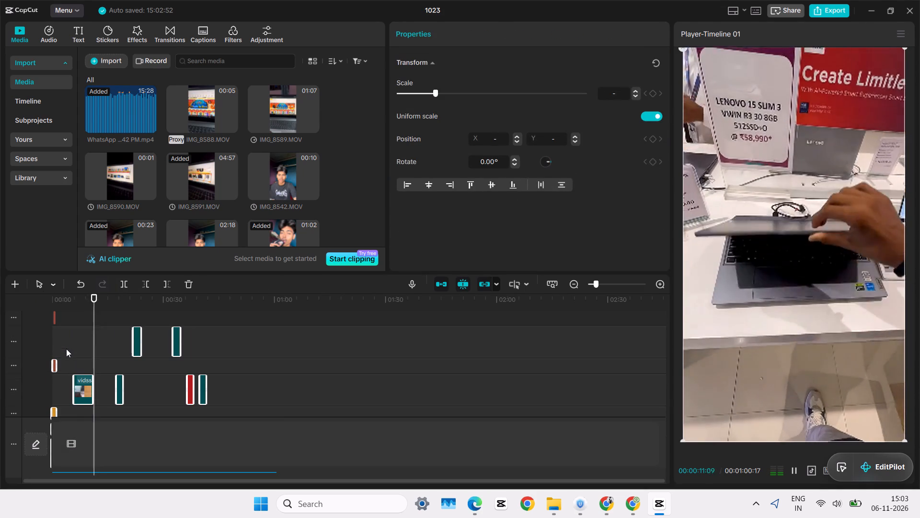
key("Delete")
Delete the remaining SALE text clip near the start of the timeline.
scroll(105, 372, "up", 4)
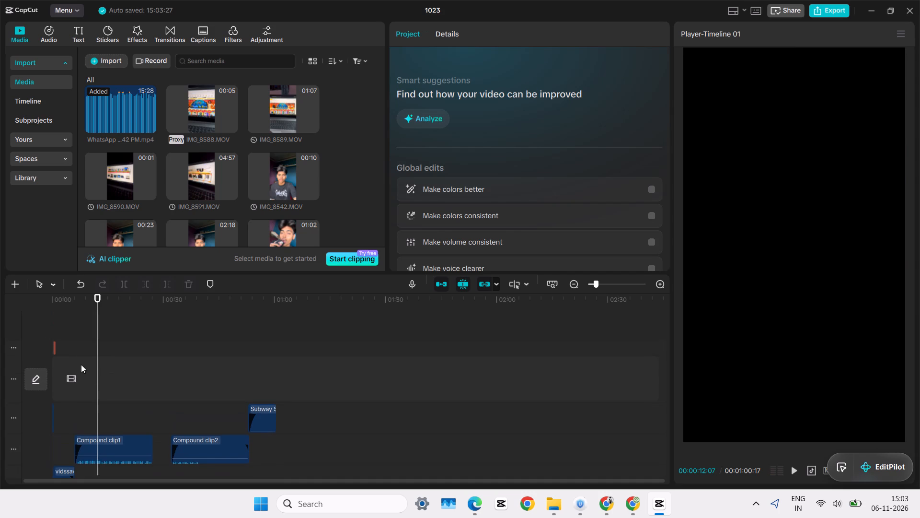
scroll(82, 347, "up", 20)
scroll(82, 347, "up", 14)
middle_click(85, 350, "ctrl")
left_click(92, 358)
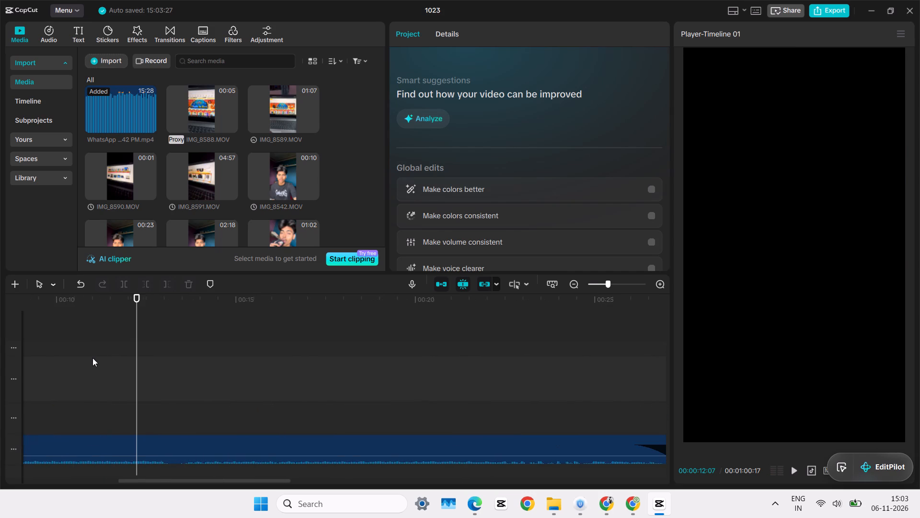
left_click_drag(92, 358, 0, 388)
left_click(66, 424)
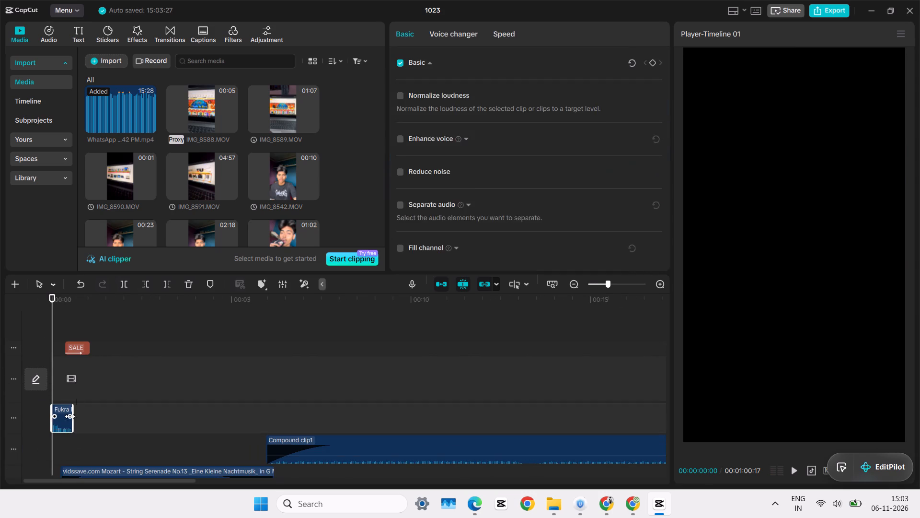
left_click(82, 347)
key("Delete")
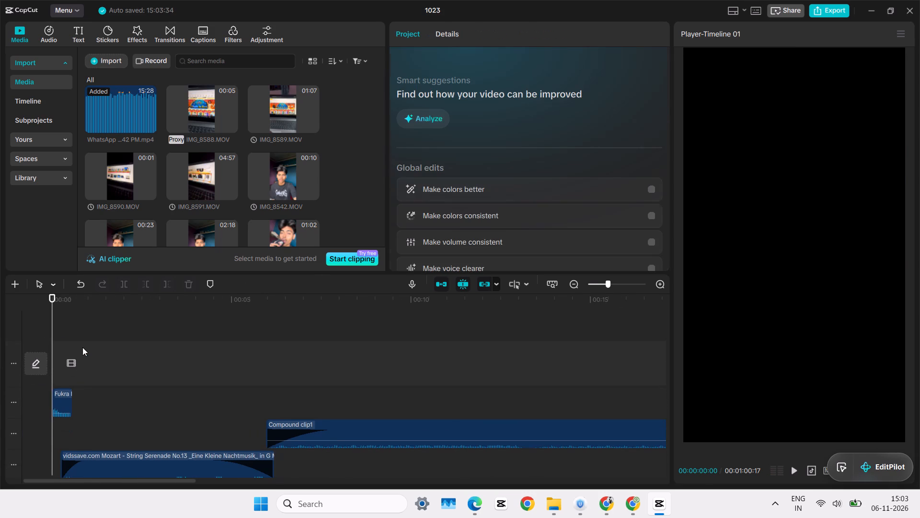
Play the remaining audio from the start and look through the project's imported media.
left_click(90, 334)
left_click_drag(90, 334, 0, 333)
key("space")
scroll(69, 345, "down", 9, "ctrl")
scroll(124, 358, "up", 1, "ctrl")
scroll(124, 358, "down", 8, "ctrl")
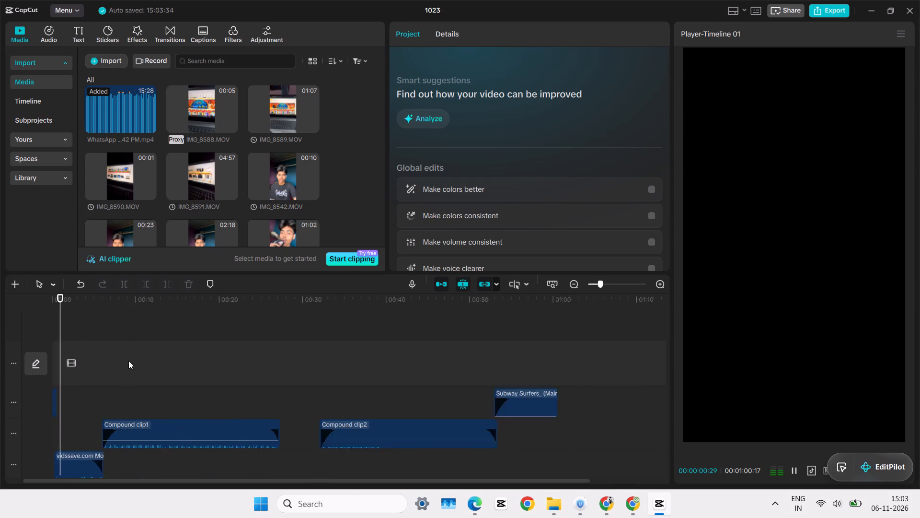
scroll(128, 361, "down", 20, "ctrl")
scroll(128, 361, "down", 2, "ctrl")
scroll(155, 355, "up", 8)
scroll(157, 354, "down", 8)
scroll(248, 224, "down", 7)
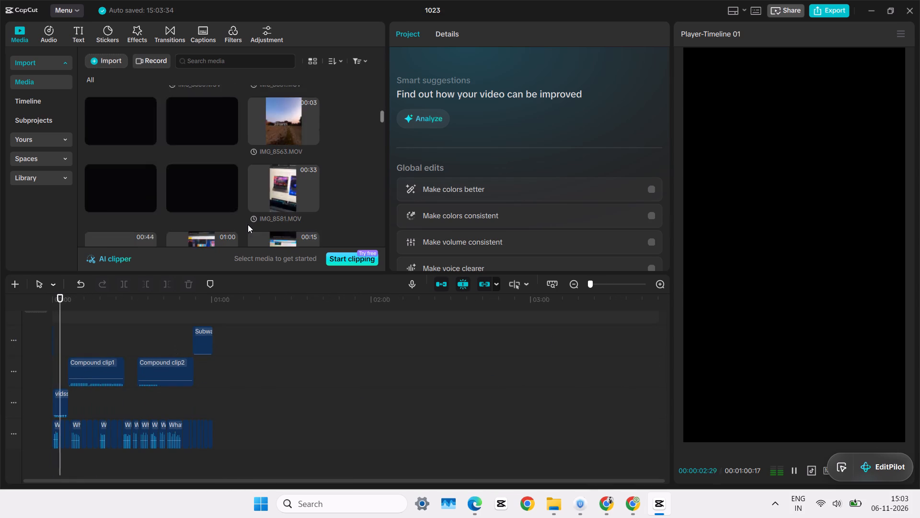
scroll(248, 224, "down", 5)
scroll(248, 224, "up", 20)
scroll(248, 224, "up", 2)
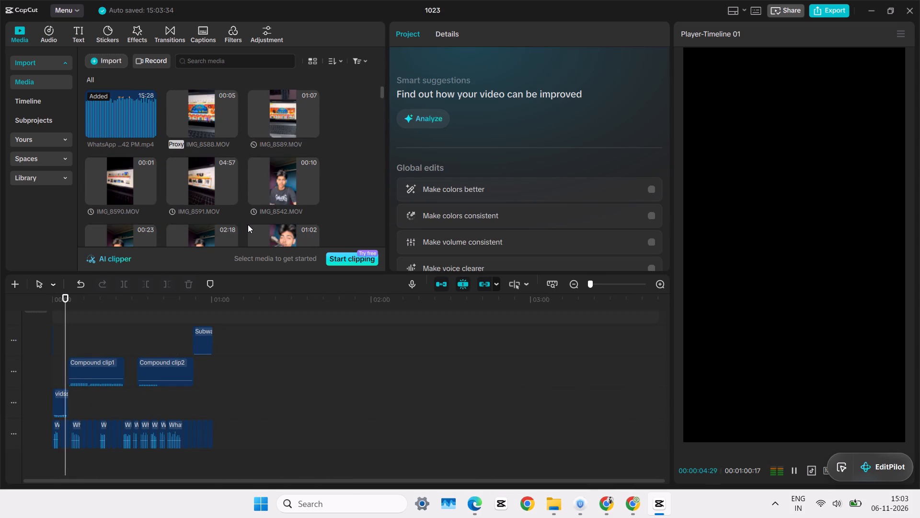
scroll(248, 224, "down", 13)
scroll(244, 224, "up", 1)
scroll(244, 224, "down", 20)
scroll(244, 224, "down", 6)
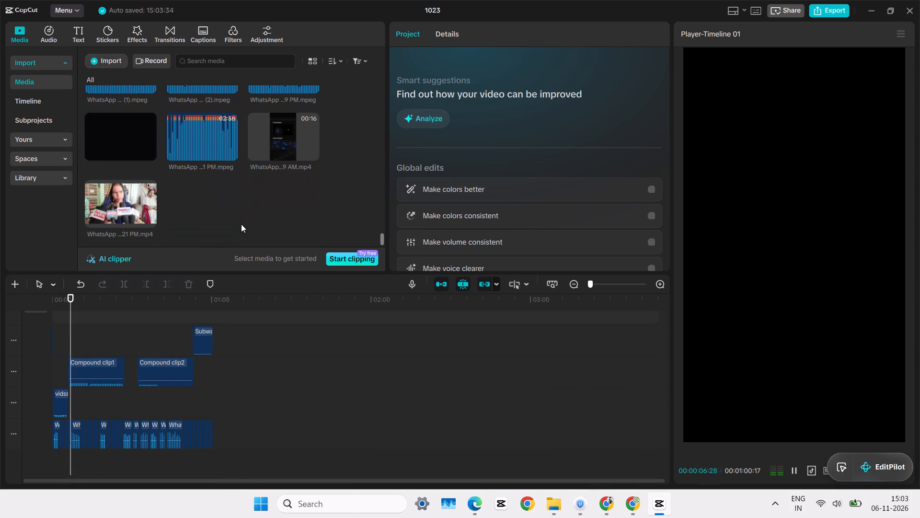
scroll(241, 224, "down", 11)
scroll(241, 224, "up", 20)
scroll(241, 224, "up", 5)
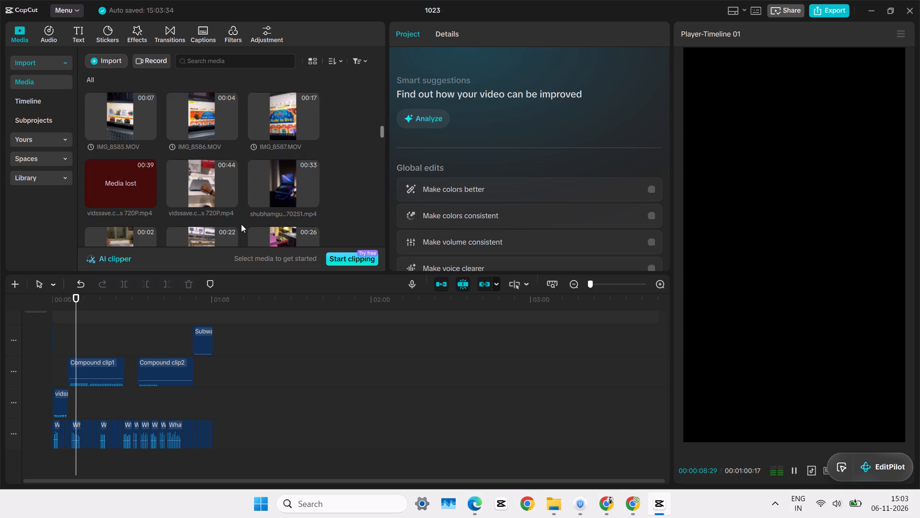
scroll(241, 224, "up", 20)
scroll(241, 224, "up", 4)
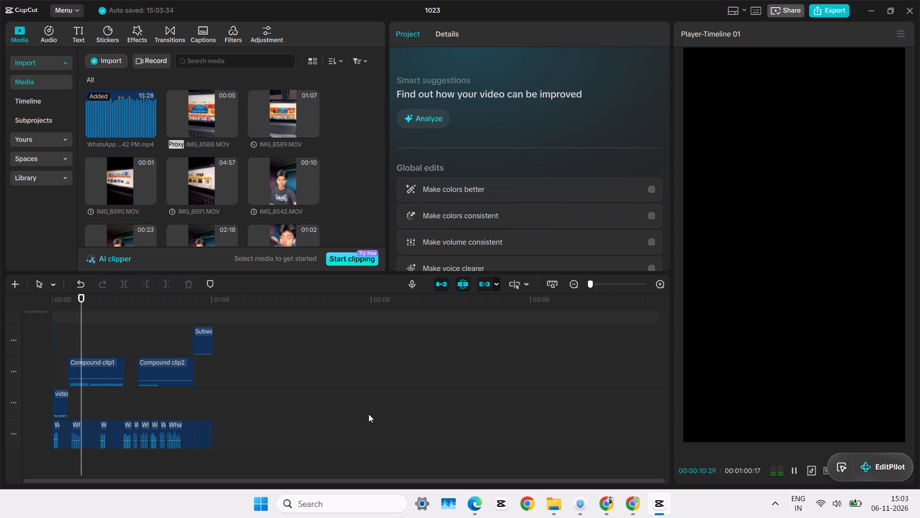
Return the playhead to the start of the timeline.
double_click(396, 444)
left_click_drag(396, 444, 289, 451)
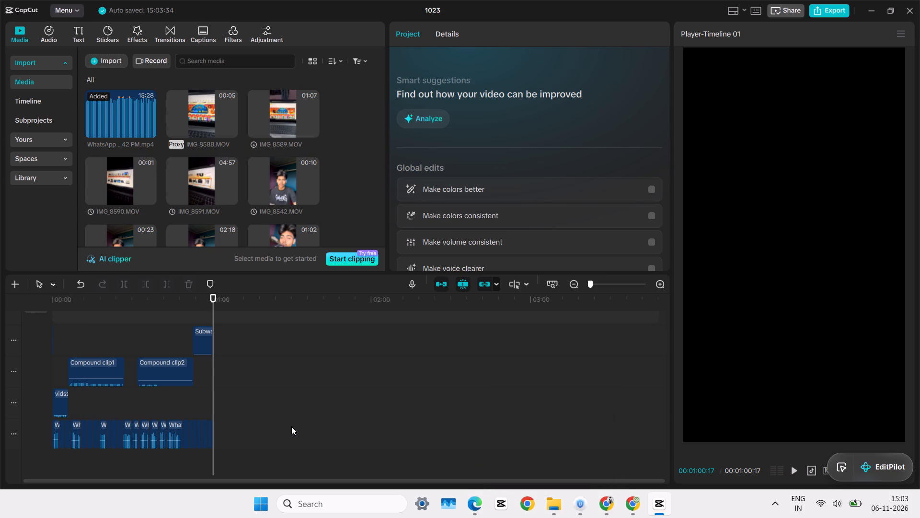
left_click(291, 387)
left_click_drag(291, 387, 240, 395)
left_click_drag(209, 375, 5, 380)
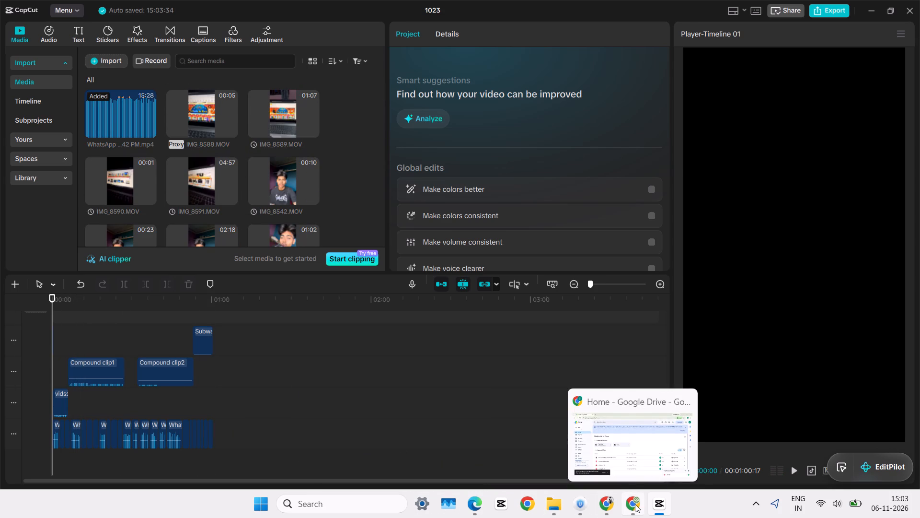
Switch to Google Drive, download New Recording-enhanced-v2.wav and check the download's progress.
left_click(634, 481)
right_click(283, 333)
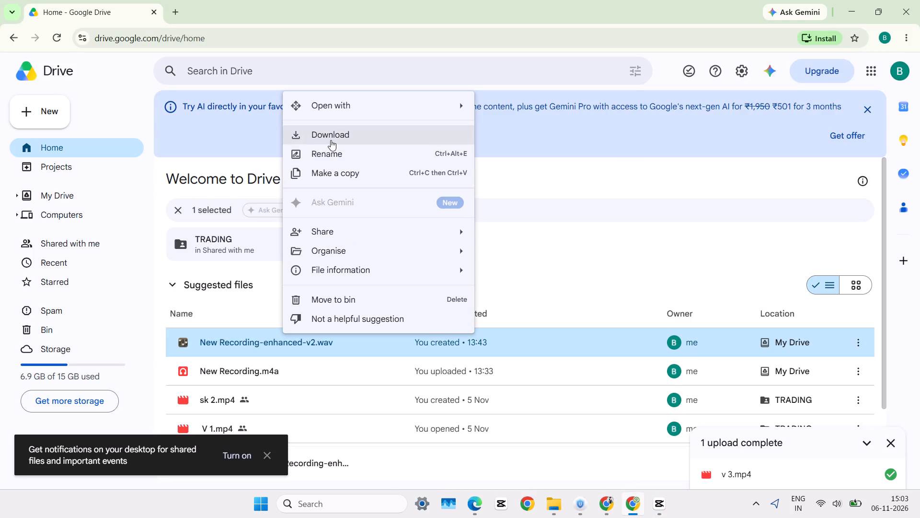
left_click(331, 140)
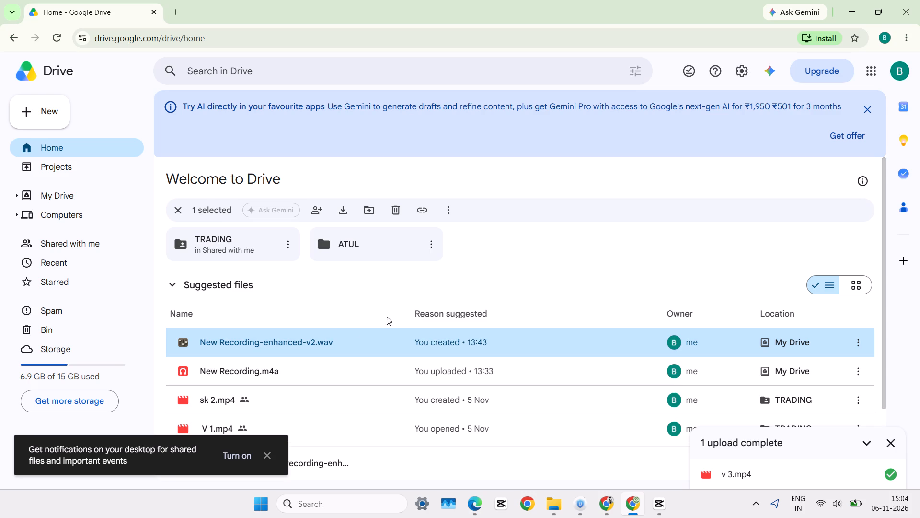
right_click(399, 341)
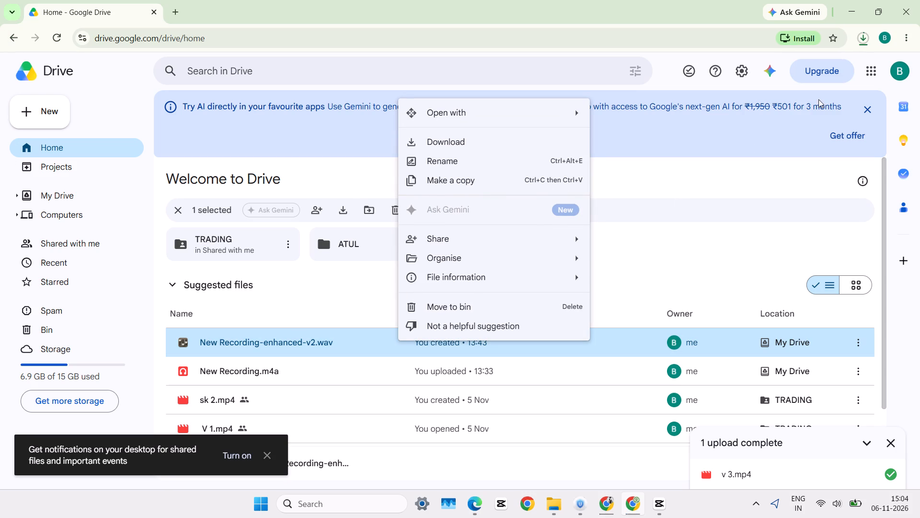
left_click(869, 37)
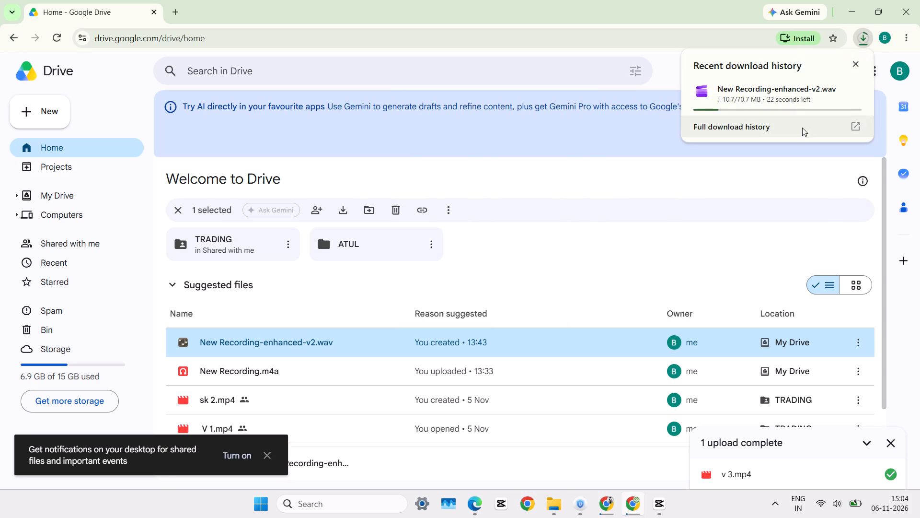
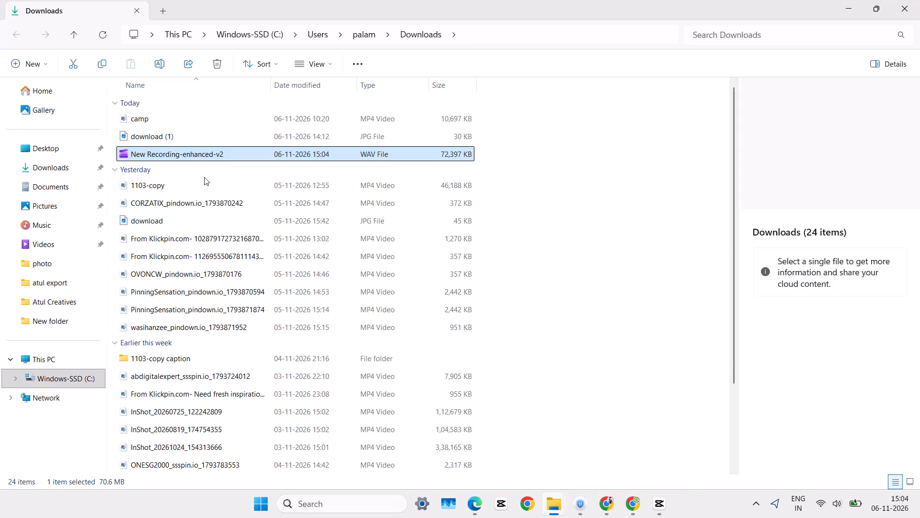
Import New Recording-enhanced-v2.wav from the Downloads folder into the CapCut project's media.
left_click_drag(173, 155, 746, 452)
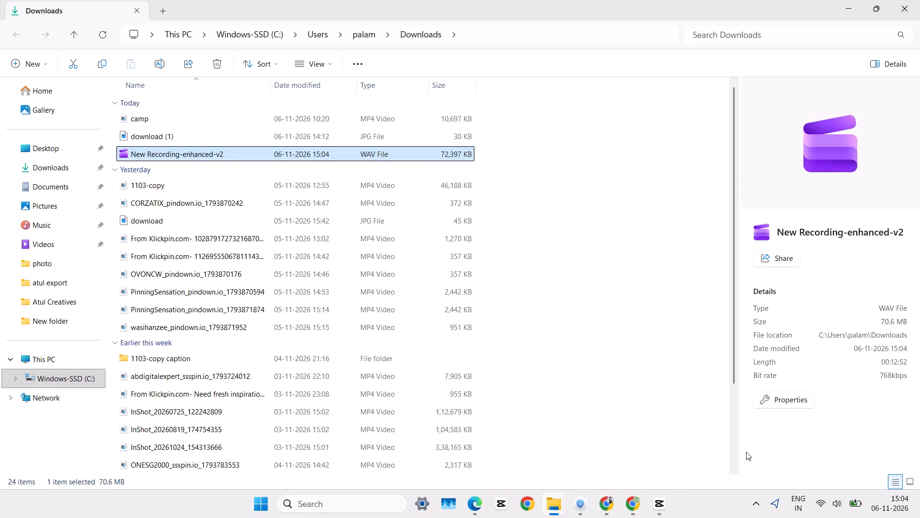
left_click_drag(746, 452, 654, 481)
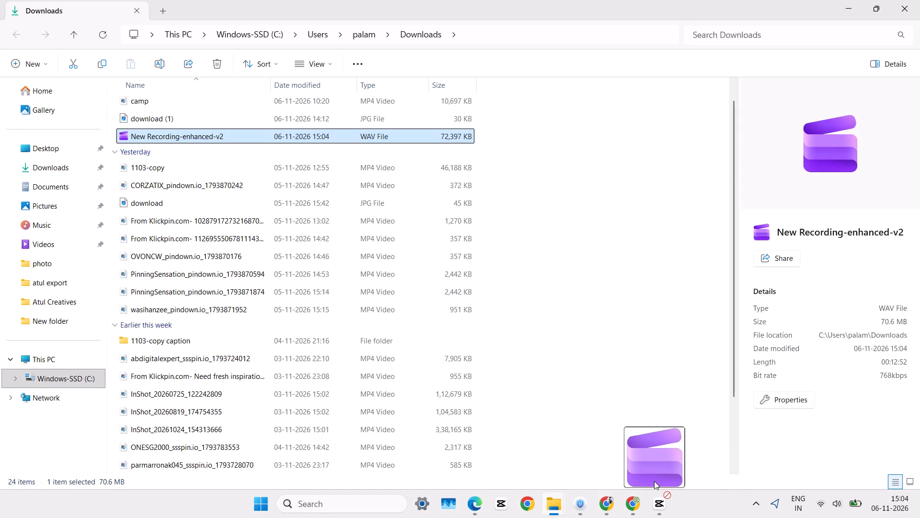
left_click_drag(654, 481, 232, 397)
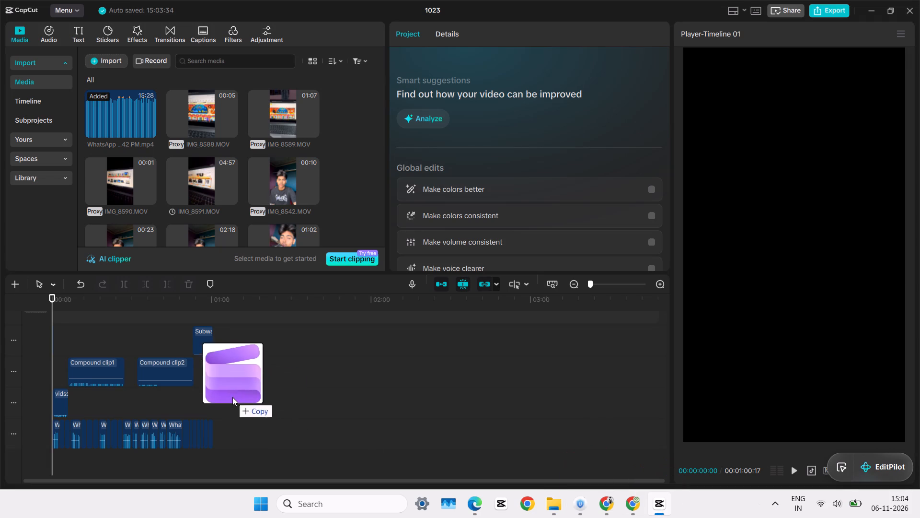
left_click_drag(232, 397, 168, 185)
Preview a passage of the imported New Recording-enhanced-v2.wav in the project media.
scroll(168, 185, "down", 1)
left_click(193, 183)
double_click(181, 208)
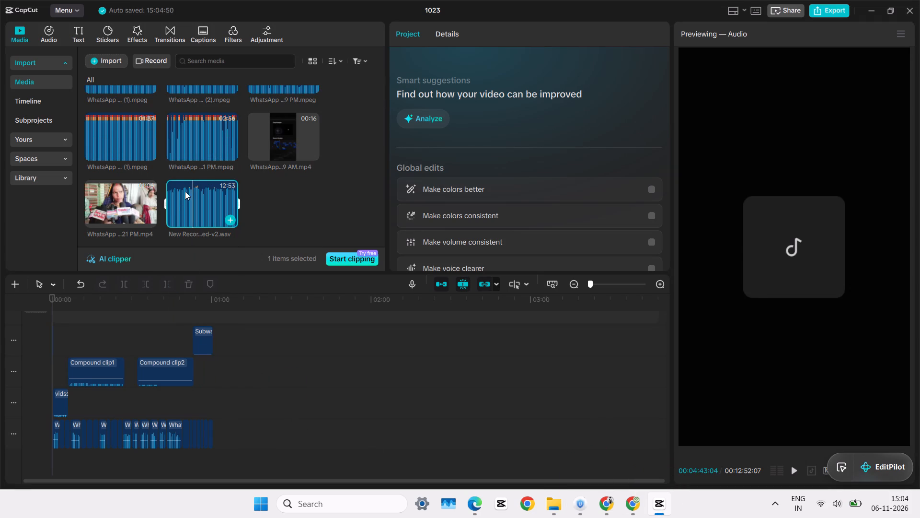
triple_click(176, 192)
key("space")
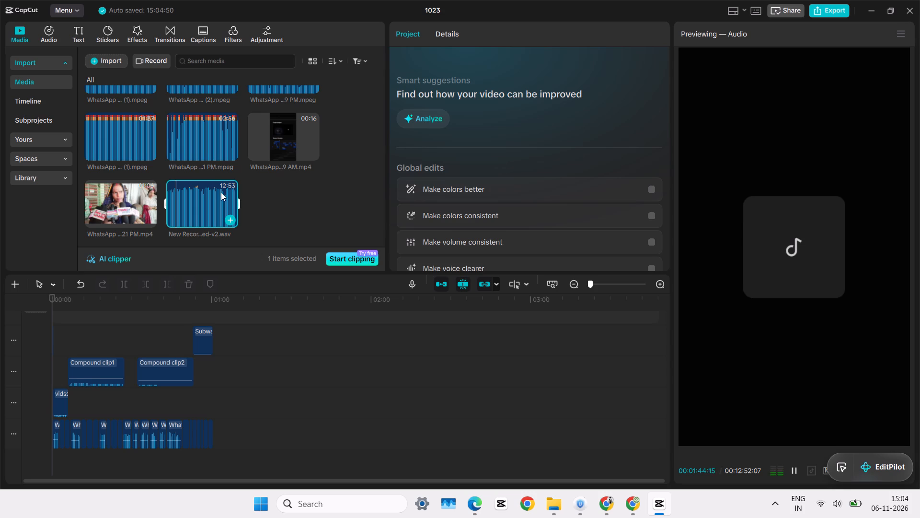
scroll(249, 231, "up", 6, "ctrl")
scroll(255, 198, "down", 14)
left_click(281, 187)
Delete all the WhatsApp audio clips from the bottom audio track.
left_click_drag(207, 192, 222, 222)
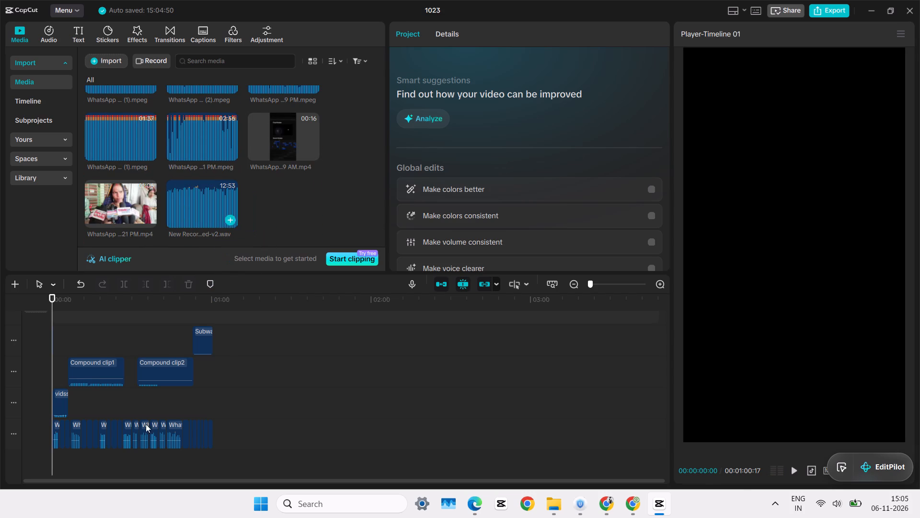
left_click(134, 413)
key("space")
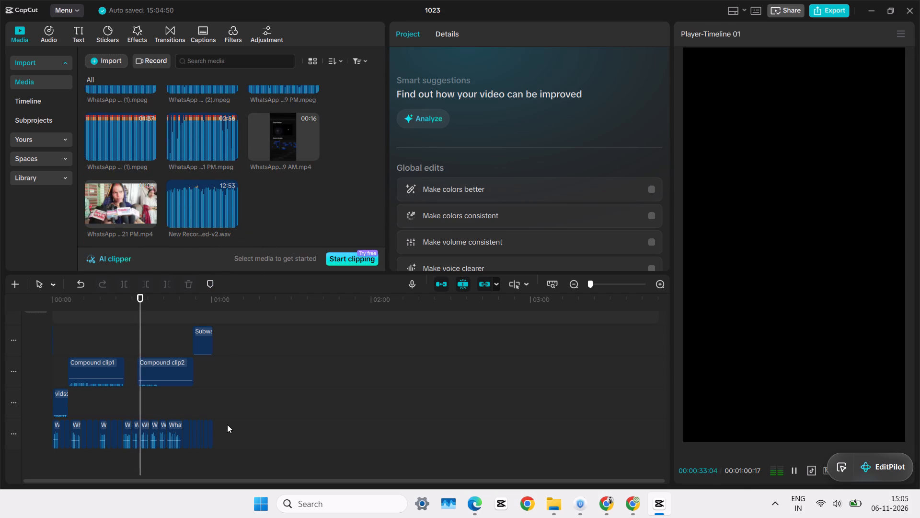
left_click_drag(228, 426, 58, 436)
key("Delete")
Add New Recording-enhanced-v2.wav to the timeline on its own audio track below the existing audio clips.
left_click_drag(197, 202, 194, 235)
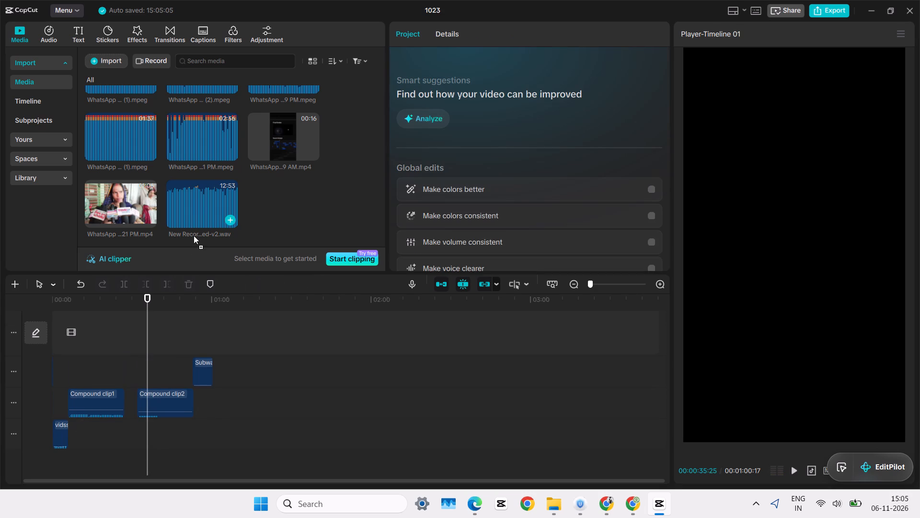
left_click_drag(194, 235, 47, 484)
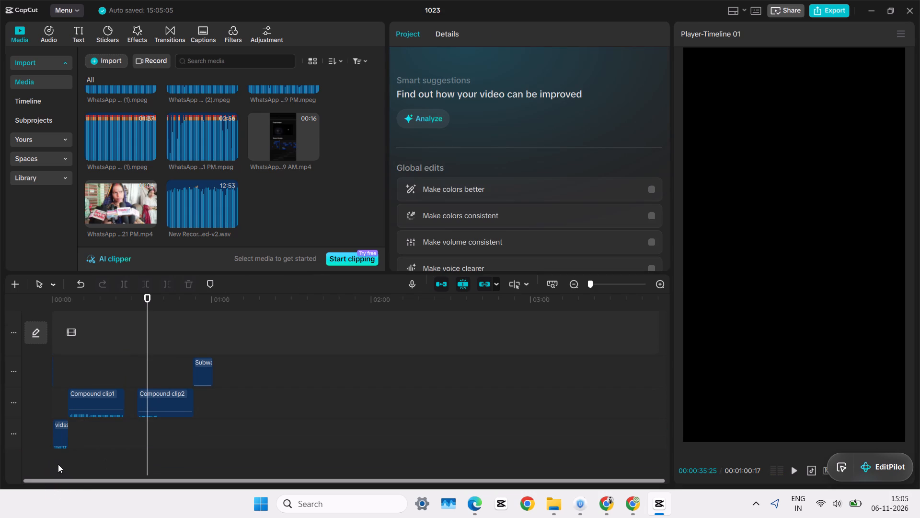
scroll(68, 458, "down", 4)
left_click_drag(215, 220, 208, 227)
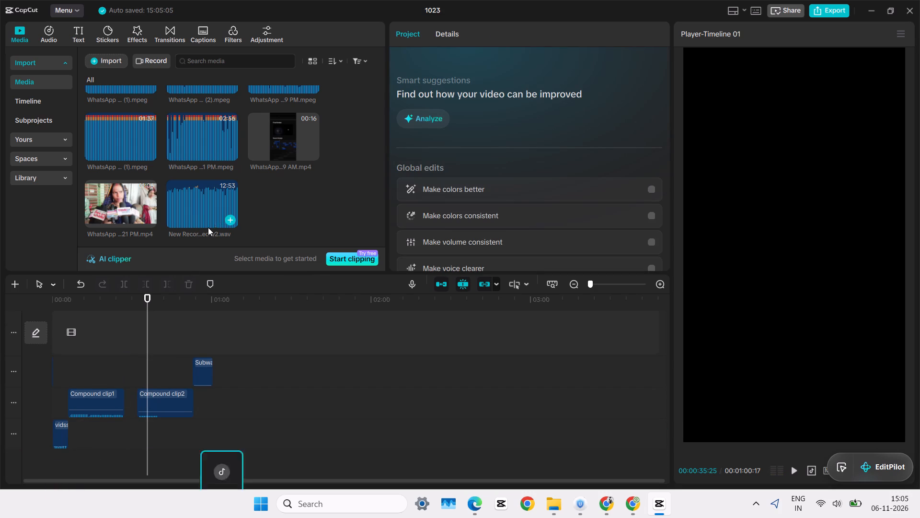
left_click_drag(208, 227, 55, 462)
Listen for where the wanted speech begins and trim off the part of the voice recording before 00:01:14:29.
scroll(69, 452, "up", 9)
scroll(85, 446, "down", 7)
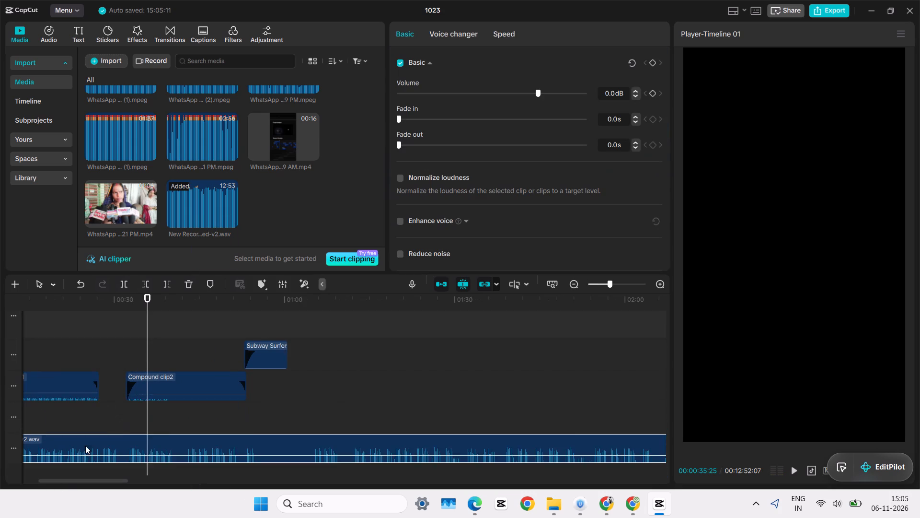
left_click(310, 402)
key("space")
left_click(337, 392)
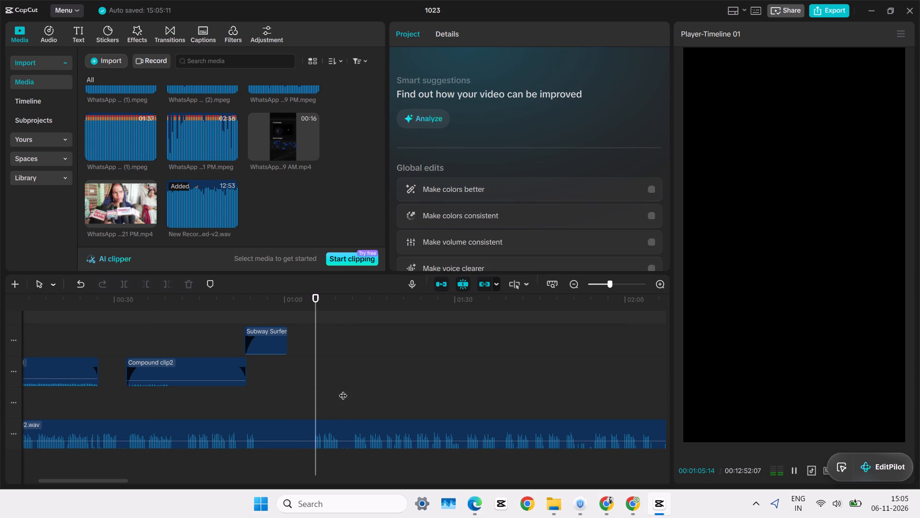
left_click(356, 382)
key("space")
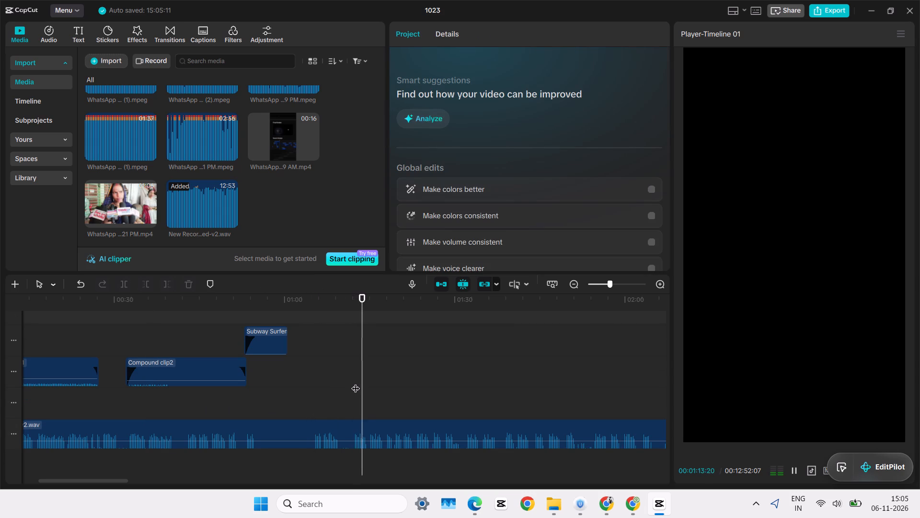
scroll(348, 410, "up", 16, "ctrl")
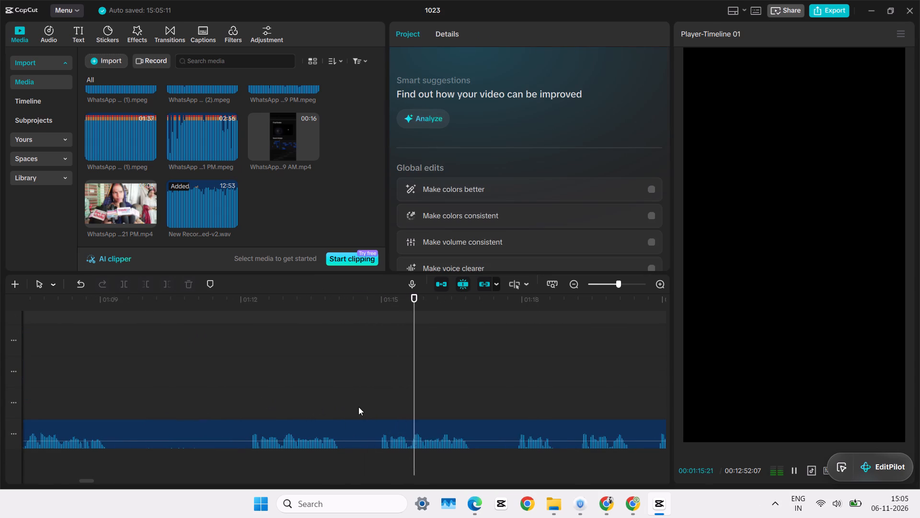
left_click(368, 400)
key("space")
key("space")
scroll(374, 400, "up", 11, "ctrl")
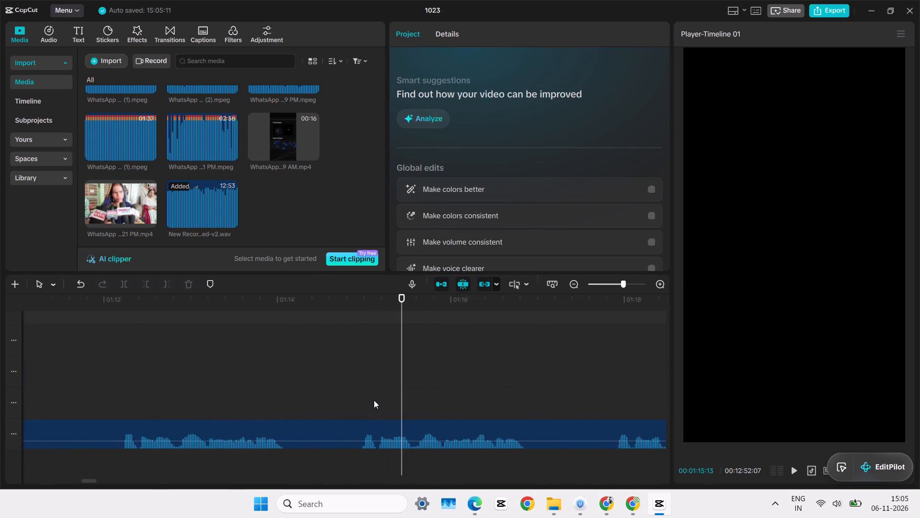
scroll(374, 400, "up", 1, "ctrl")
left_click(357, 390)
left_click_drag(356, 389, 345, 391)
left_click(369, 440)
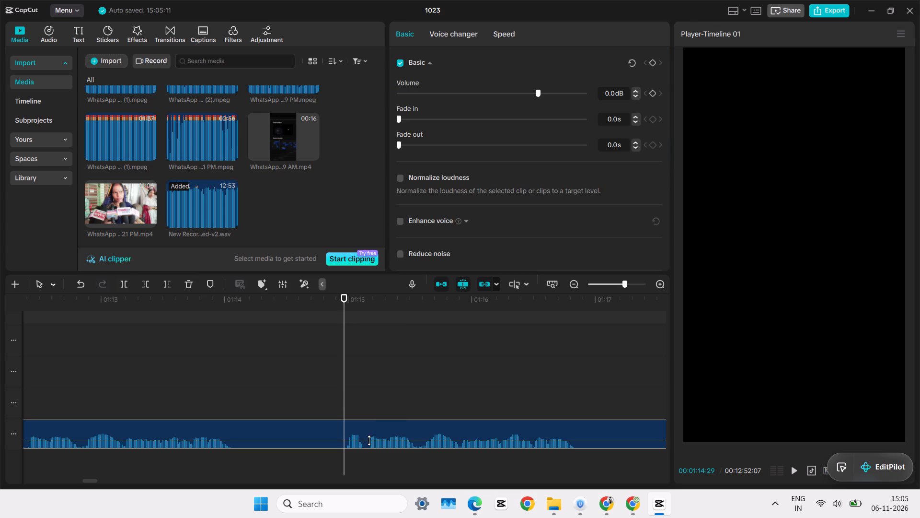
key("q")
Move the trimmed voice recording to the very start of the timeline on the bottom audio track.
left_click_drag(391, 434, 0, 500)
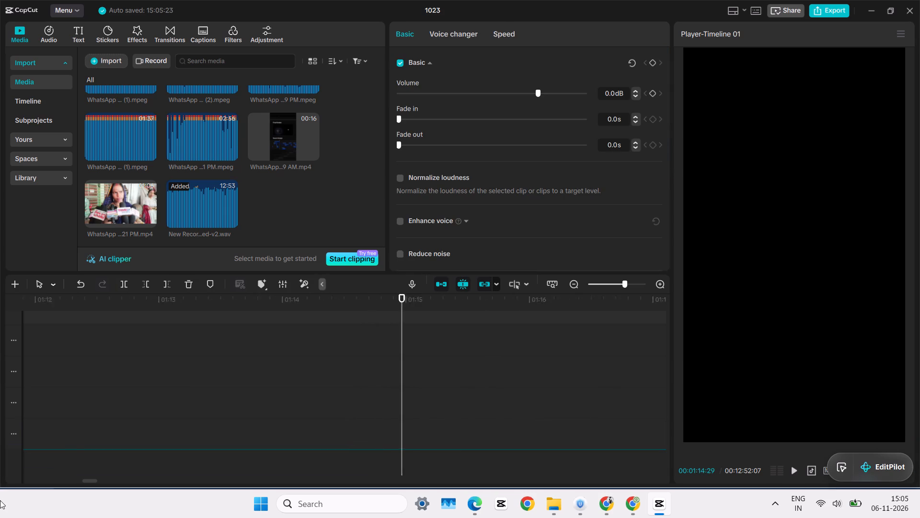
left_click_drag(0, 500, 0, 458)
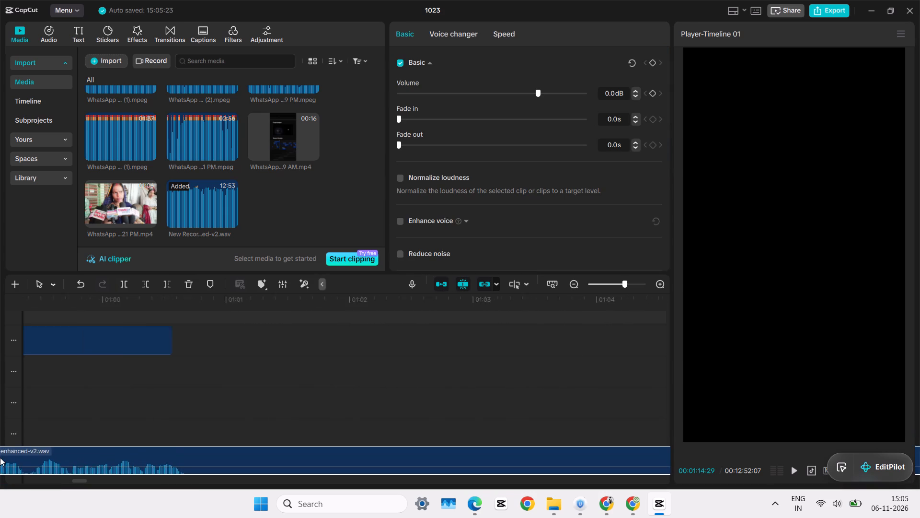
left_click_drag(0, 458, 0, 455)
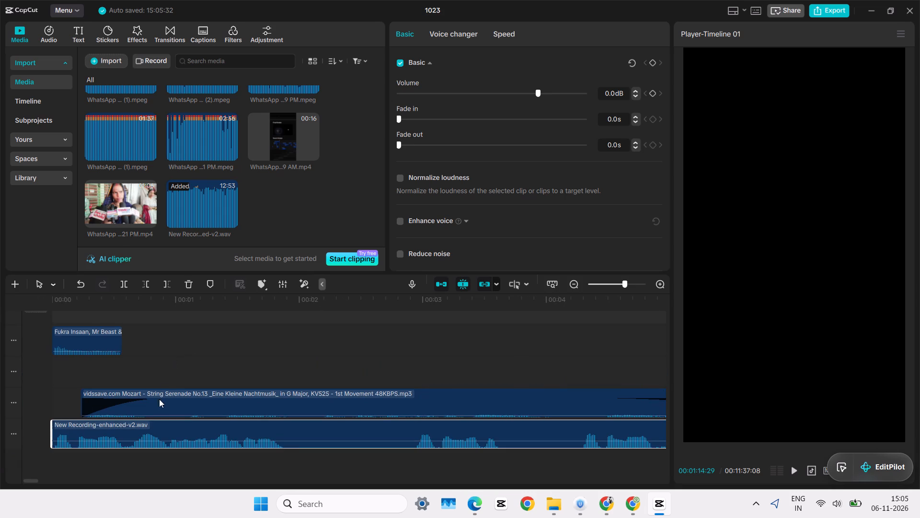
Play the opening and split the voice recording at the end of its first phrase, at 00:00:01:26.
left_click(173, 358)
left_click_drag(173, 358, 0, 386)
key("space")
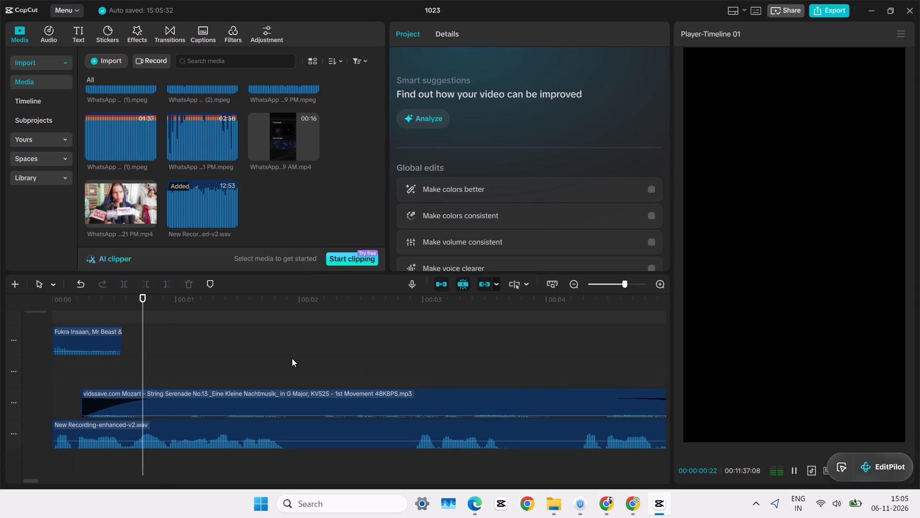
scroll(284, 397, "up", 7, "ctrl")
left_click(276, 356)
left_click_drag(276, 356, 273, 356)
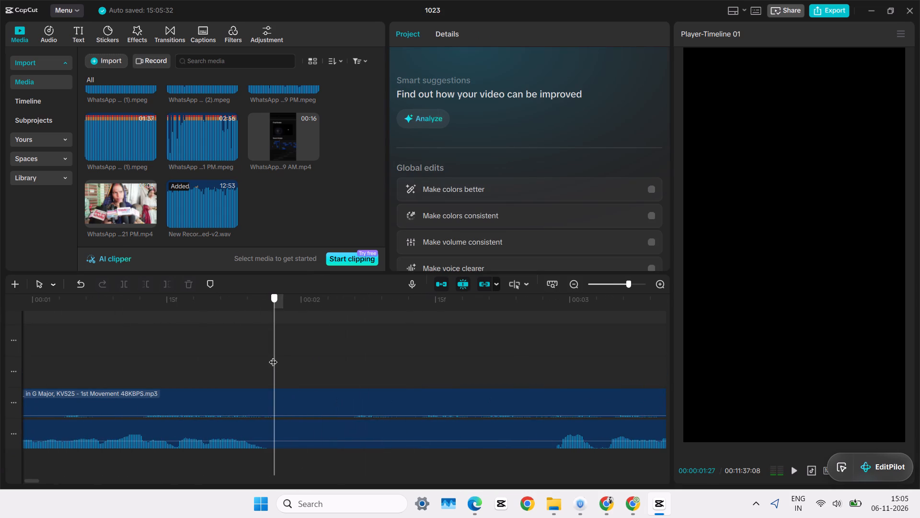
left_click_drag(273, 356, 265, 359)
left_click(284, 450)
left_click(282, 347)
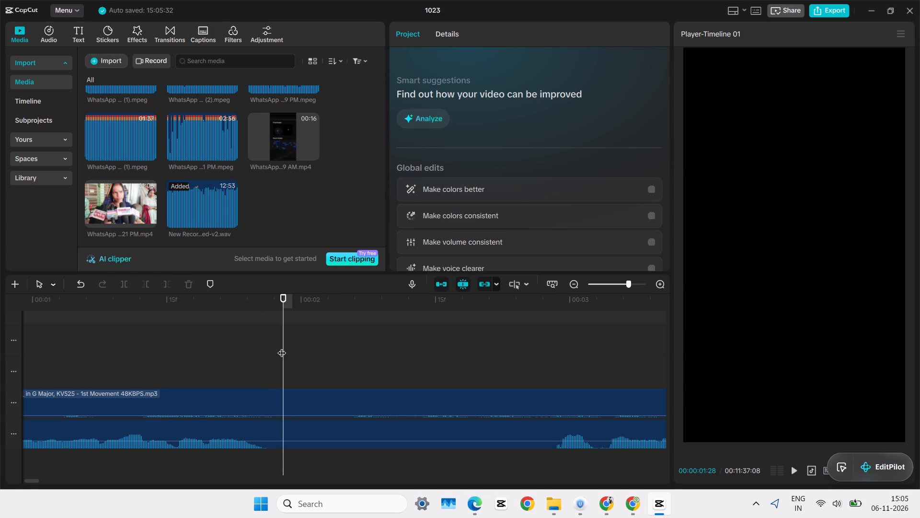
left_click_drag(282, 347, 268, 352)
left_click(282, 437)
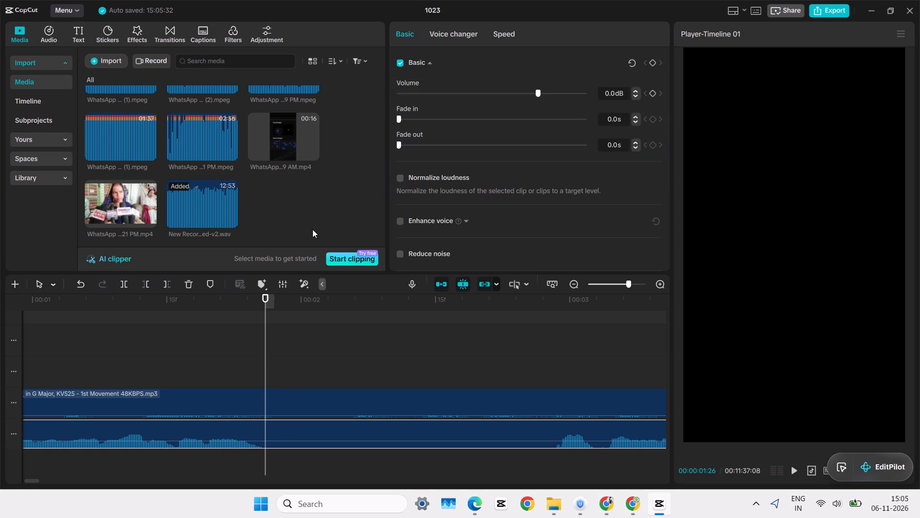
key("ctrl+b")
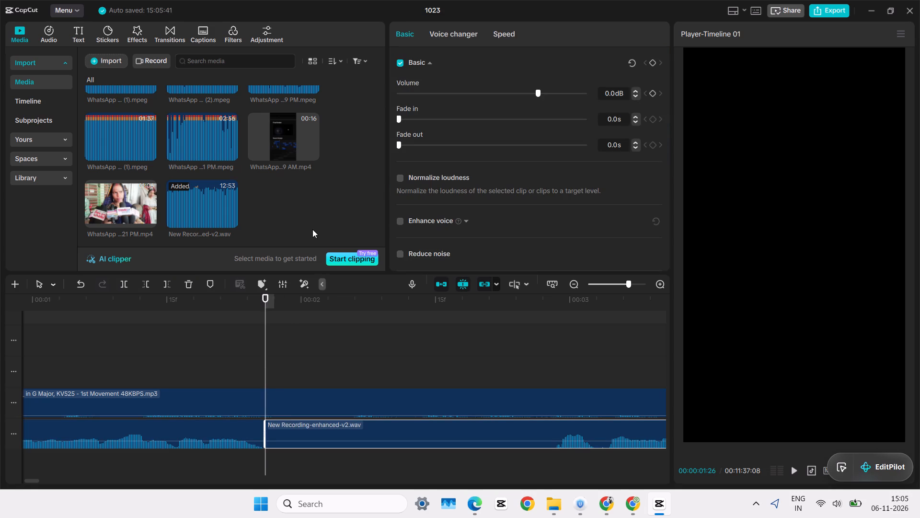
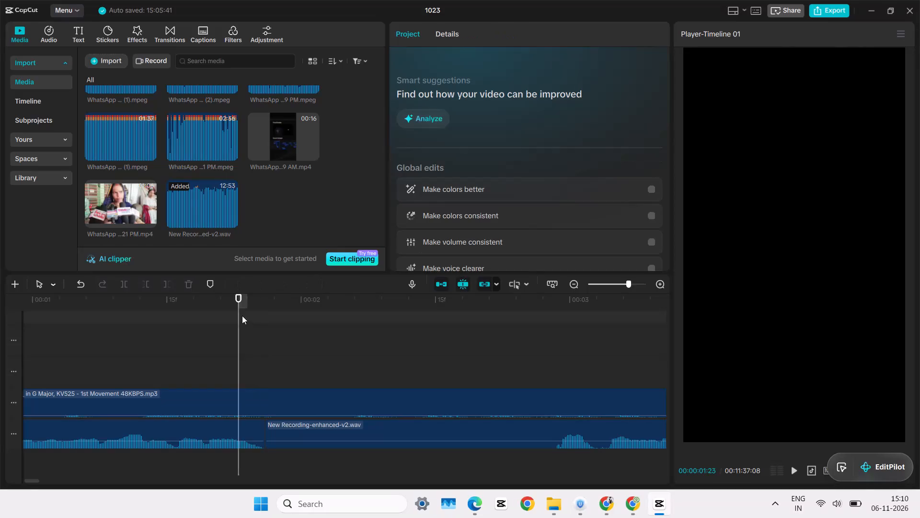
Replay the voice recording on both sides of the first split, up to about 00:00:03:04.
scroll(354, 360, "down", 7)
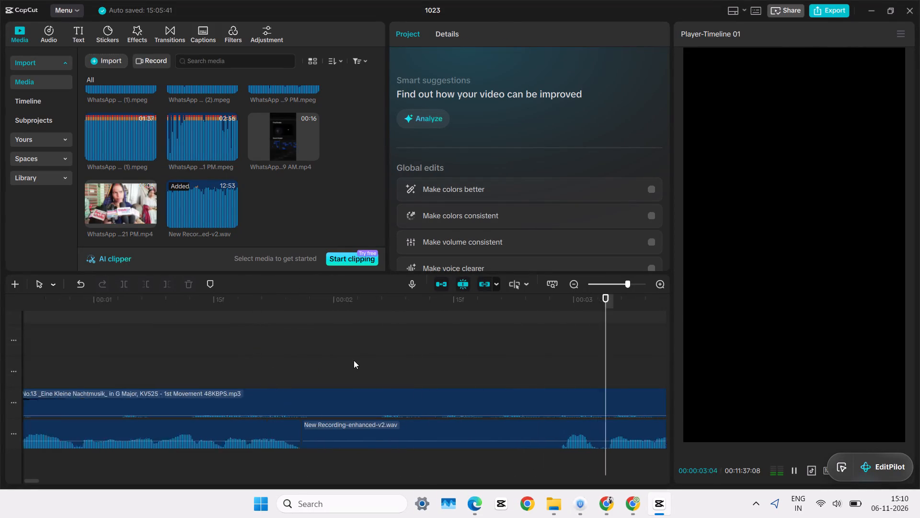
scroll(354, 360, "down", 1)
left_click(264, 338, "ctrl")
left_click(215, 347)
left_click_drag(215, 347, 0, 443)
key("space")
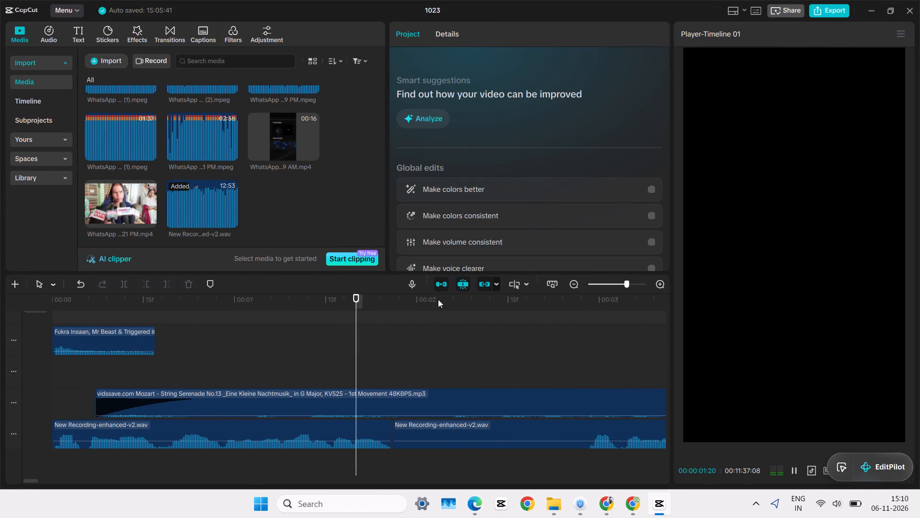
left_click(418, 333)
left_click_drag(420, 330, 692, 320)
left_click(426, 329)
key("space")
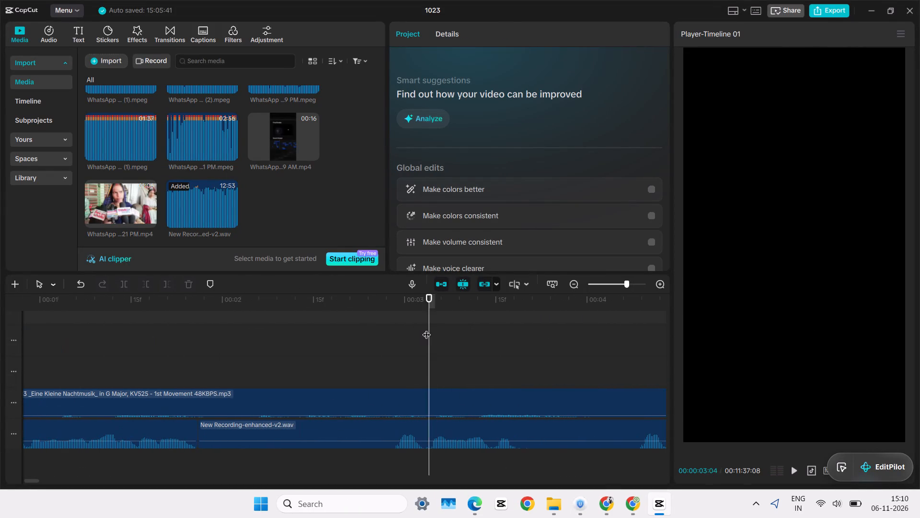
Listen through the rest of the voice recording, as far as about 00:01:35, for the next phrase to keep.
scroll(530, 327, "down", 9, "ctrl")
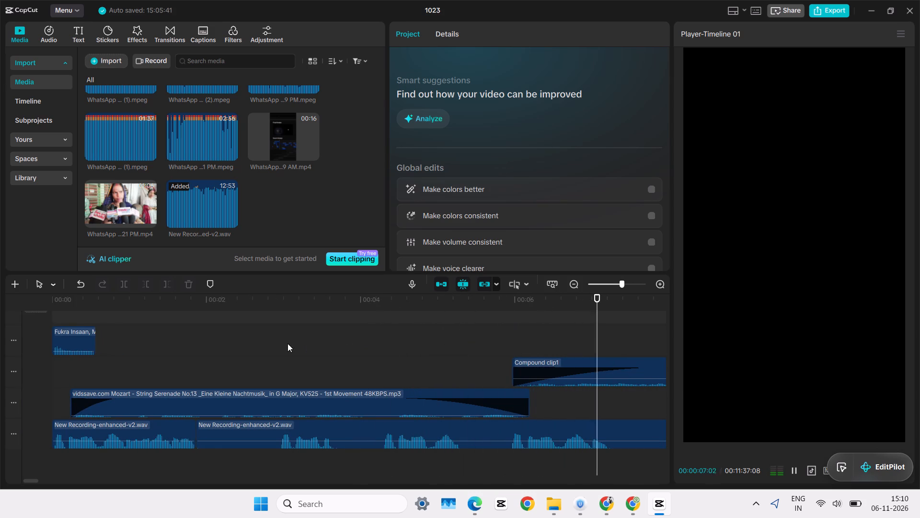
left_click(144, 354)
left_click(222, 333)
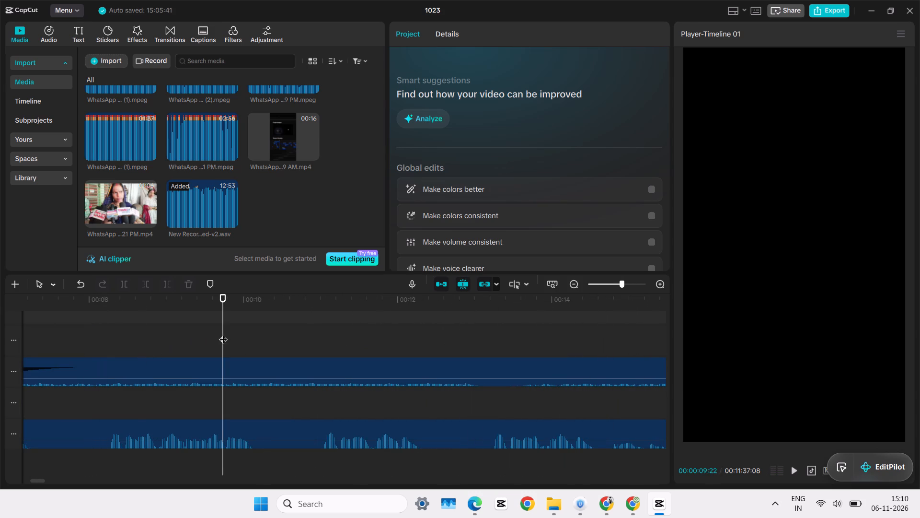
left_click(317, 340)
key("space")
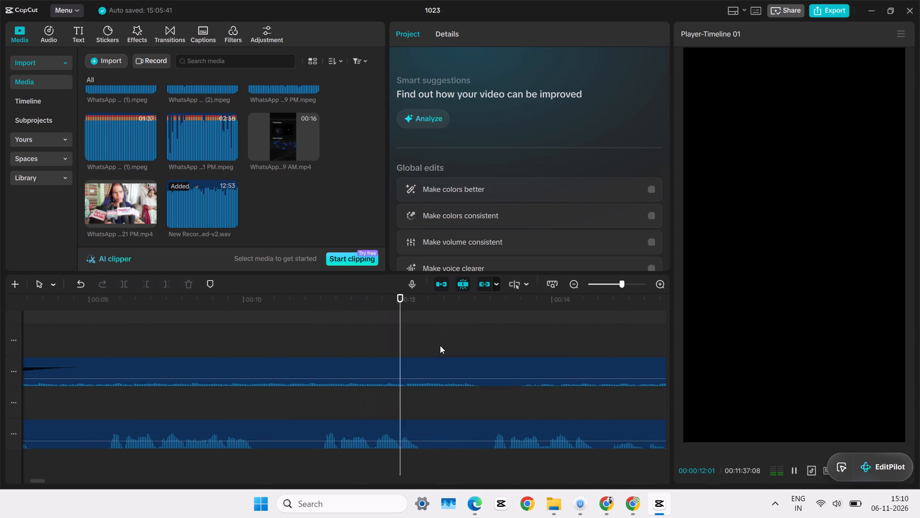
left_click(491, 343)
key("space")
left_click_drag(387, 347, 919, 358)
left_click(359, 340)
key("space")
left_click_drag(471, 339, 772, 333)
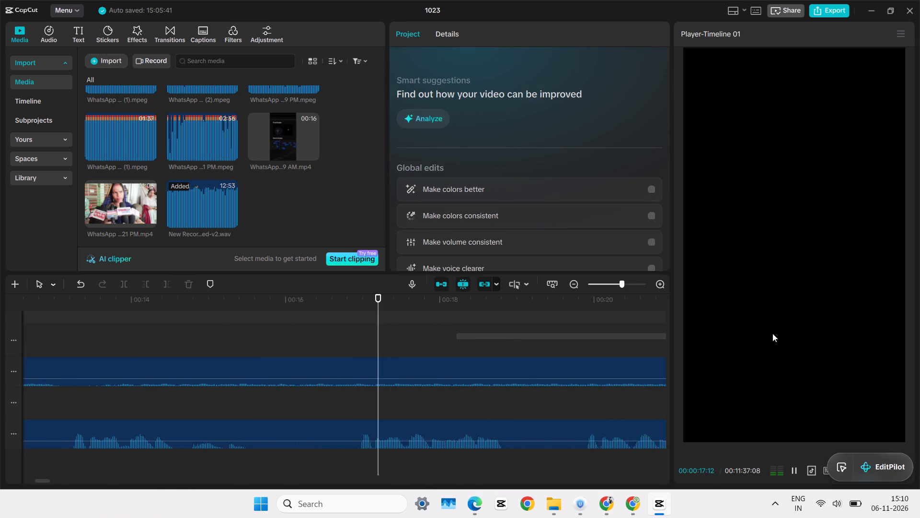
left_click_drag(772, 333, 810, 335)
left_click(538, 416)
scroll(539, 416, "down", 17, "ctrl")
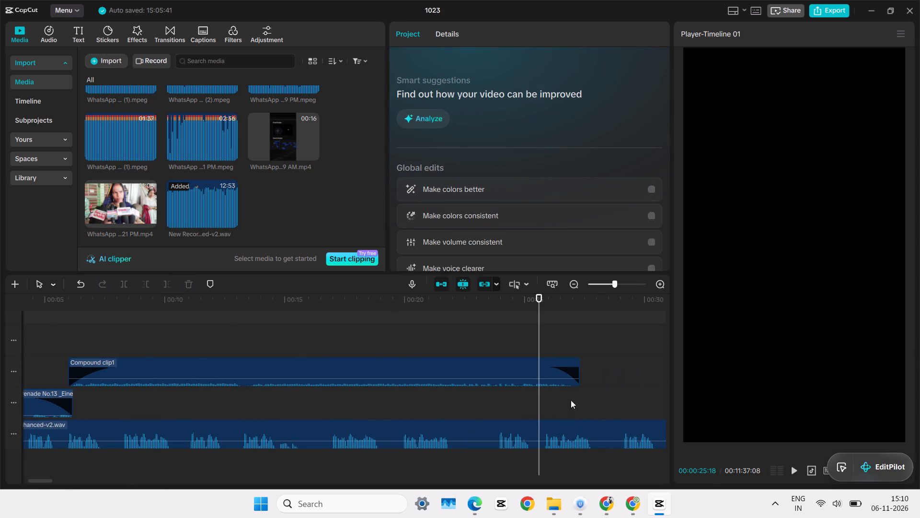
left_click(616, 388)
left_click_drag(616, 388, 908, 399)
left_click(561, 397)
key("space")
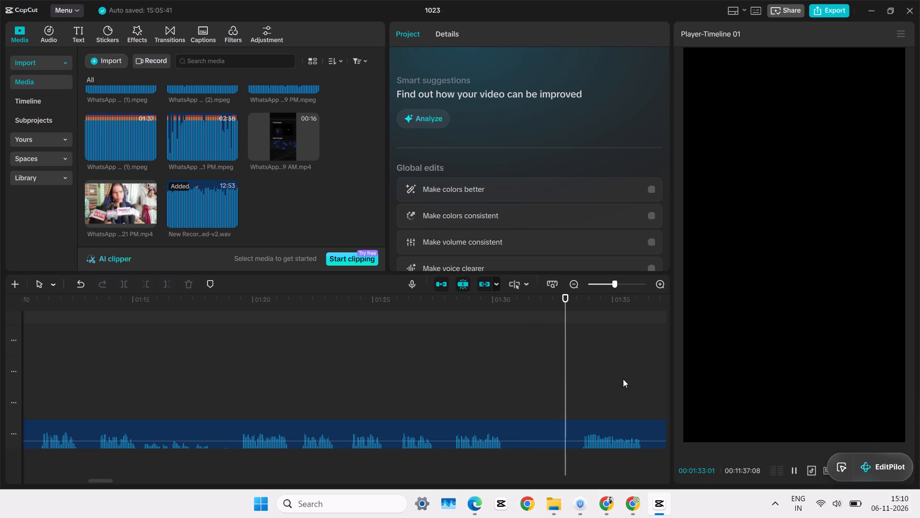
left_click_drag(529, 381, 830, 366)
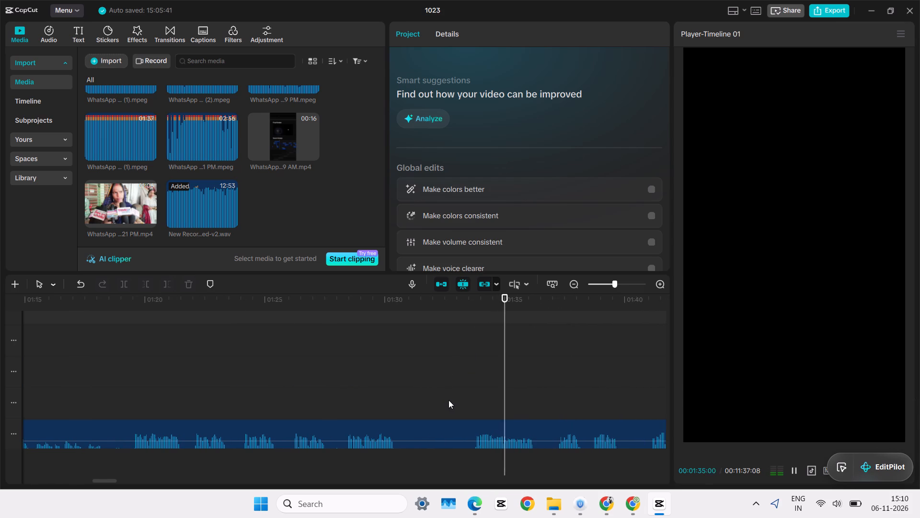
Locate the exact start of the wanted phrase and trim off the part of the second voice clip before 00:01:33:23.
scroll(451, 400, "up", 8, "ctrl")
double_click(447, 395)
left_click_drag(446, 395, 431, 400)
scroll(431, 400, "up", 7, "ctrl")
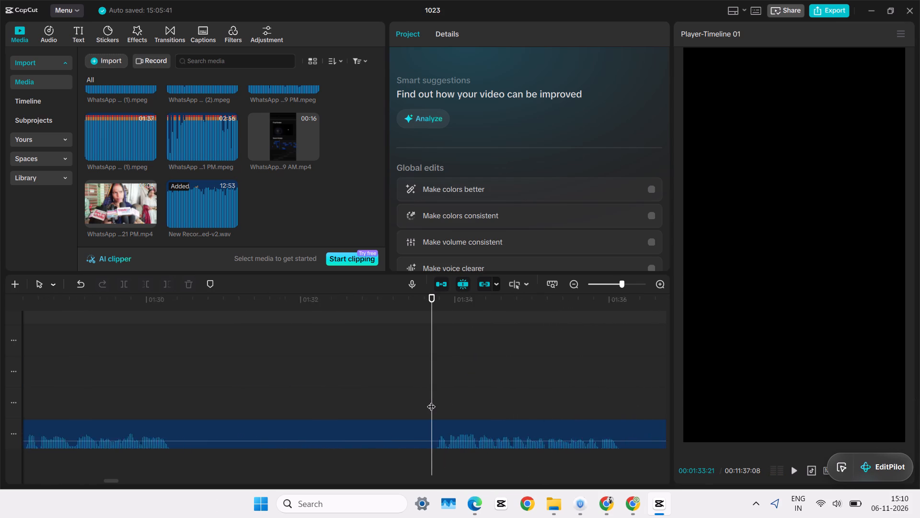
scroll(431, 400, "up", 5, "ctrl")
left_click(158, 372)
left_click_drag(158, 372, 0, 384)
left_click(38, 380)
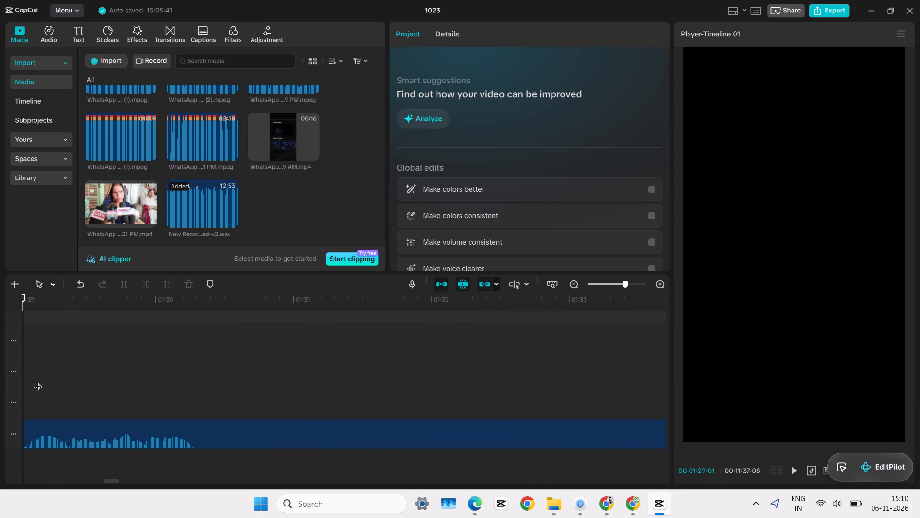
key("space")
scroll(399, 343, "down", 8, "ctrl")
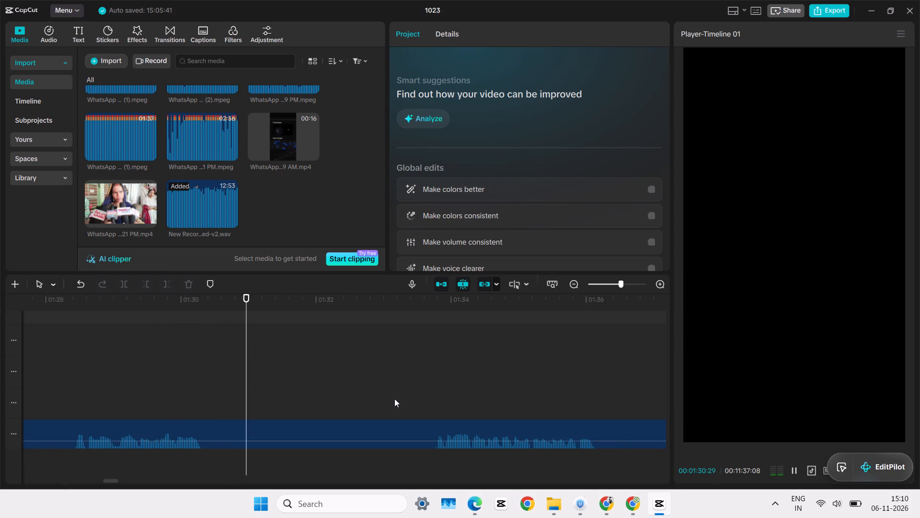
left_click(408, 393)
scroll(419, 389, "up", 6, "ctrl")
left_click(452, 388)
key("space")
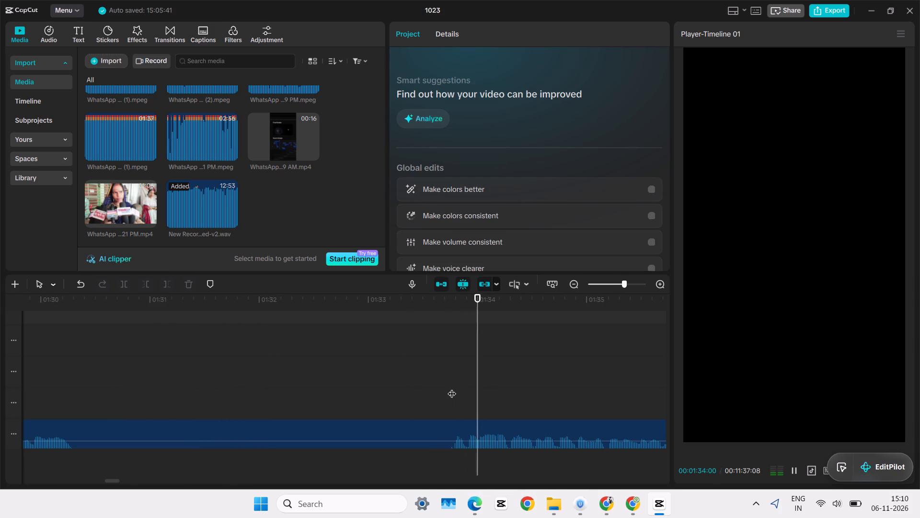
left_click(452, 388)
key("space")
left_click(448, 413)
left_click(451, 401)
left_click(448, 428)
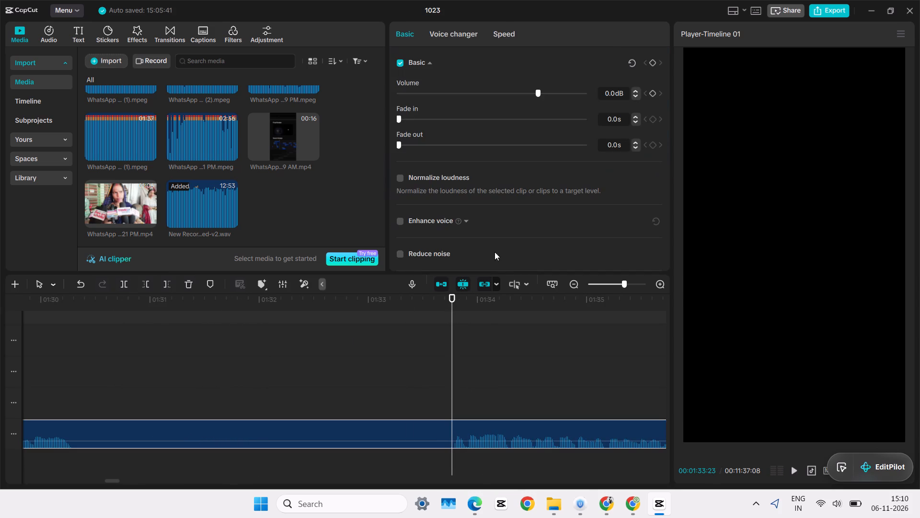
key("q")
Move the trimmed second voice clip back on the bottom audio track so it directly follows the first phrase.
scroll(502, 266, "down", 20)
scroll(502, 266, "down", 2)
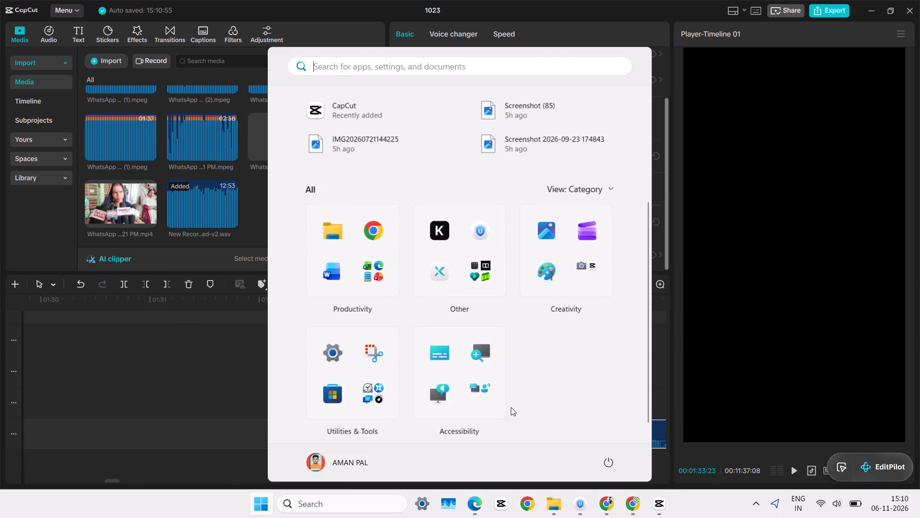
left_click(262, 409)
double_click(200, 379)
scroll(430, 389, "down", 8)
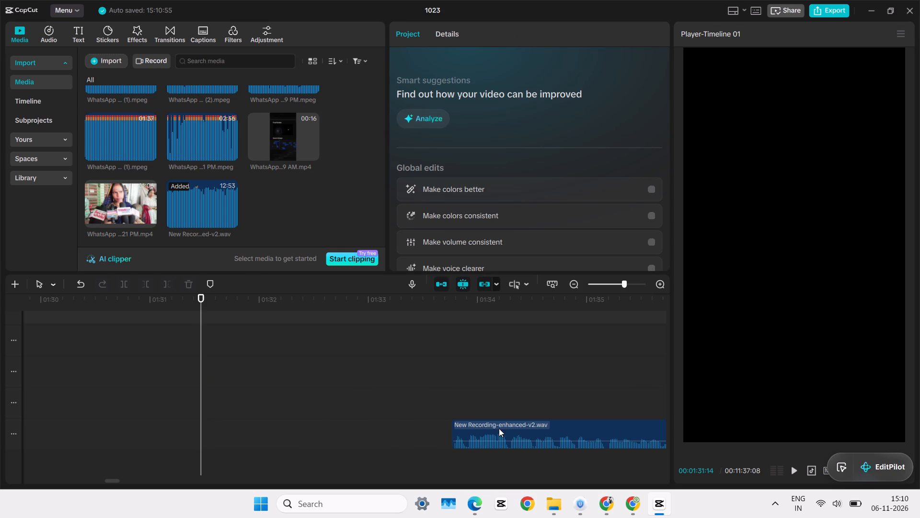
scroll(492, 433, "down", 9, "ctrl")
left_click_drag(470, 425, 0, 438)
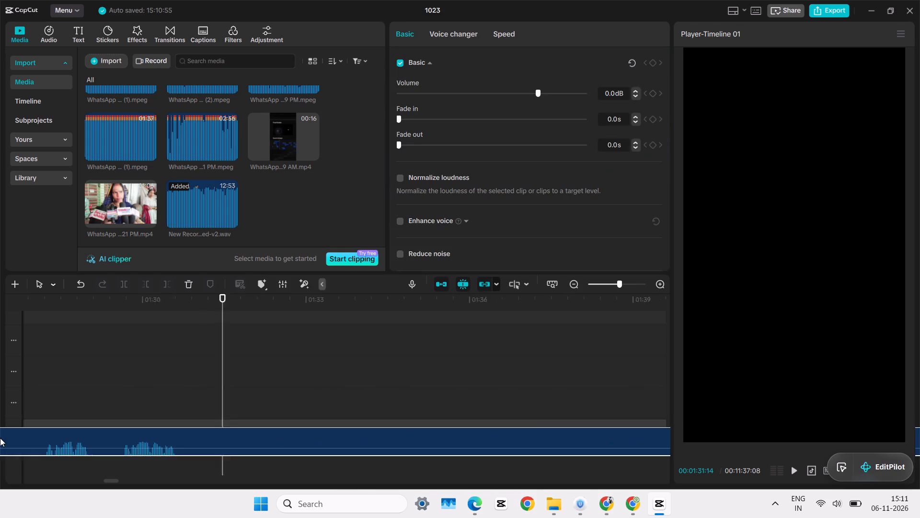
left_click_drag(0, 438, 0, 441)
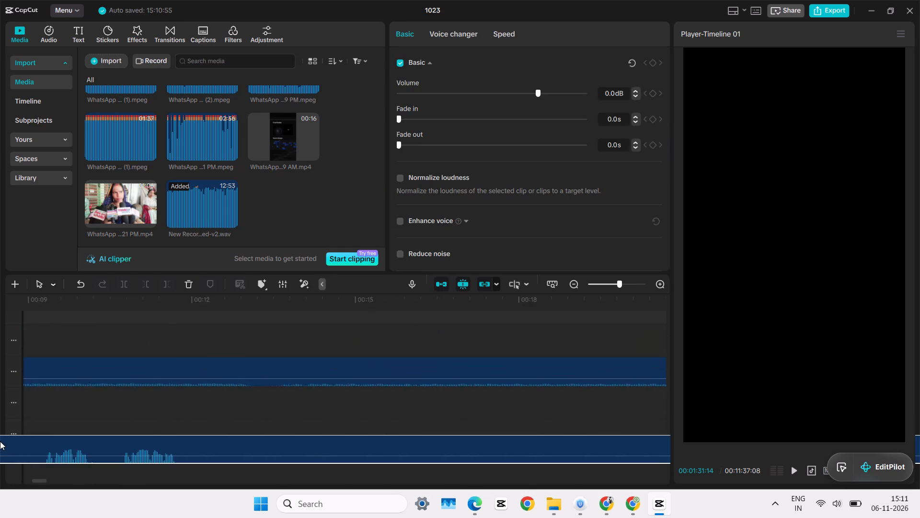
left_click_drag(0, 441, 294, 436)
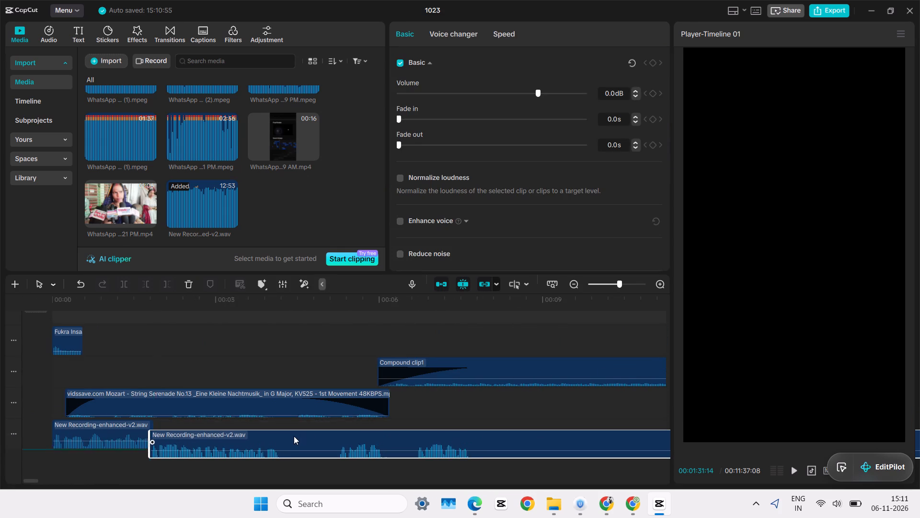
left_click_drag(294, 436, 298, 430)
Play back the join between the first phrase and the moved voice clip.
left_click_drag(218, 341, 212, 343)
left_click_drag(212, 343, 151, 365)
left_click(179, 357)
left_click_drag(179, 357, 0, 357)
key("space")
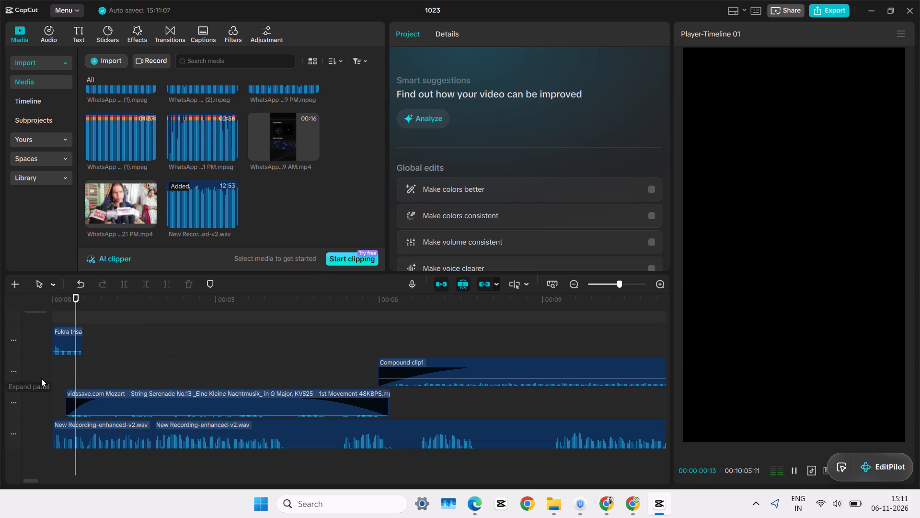
scroll(127, 373, "up", 9, "ctrl")
middle_click(129, 373, "ctrl")
left_click(103, 353)
left_click_drag(103, 353, 97, 355)
key("space")
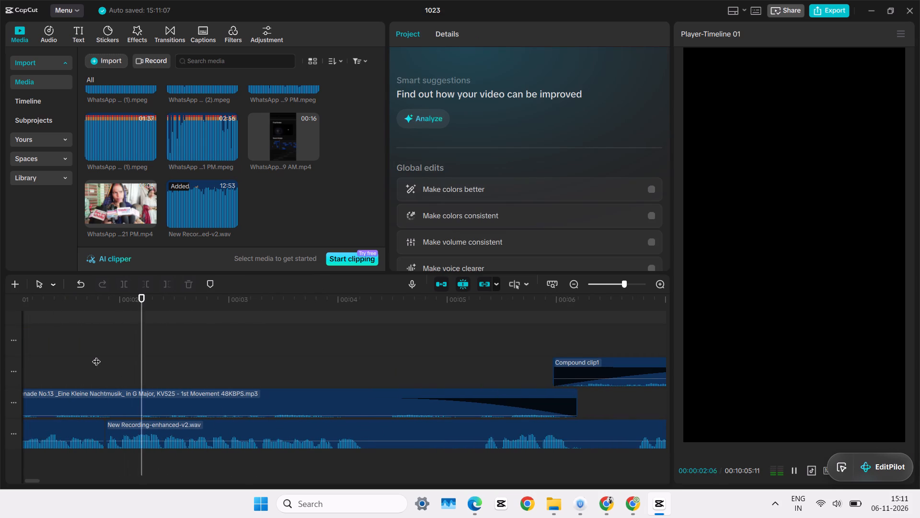
Split the voice recording at the end of its second phrase, at 00:00:04:07.
left_click_drag(489, 326, 901, 323)
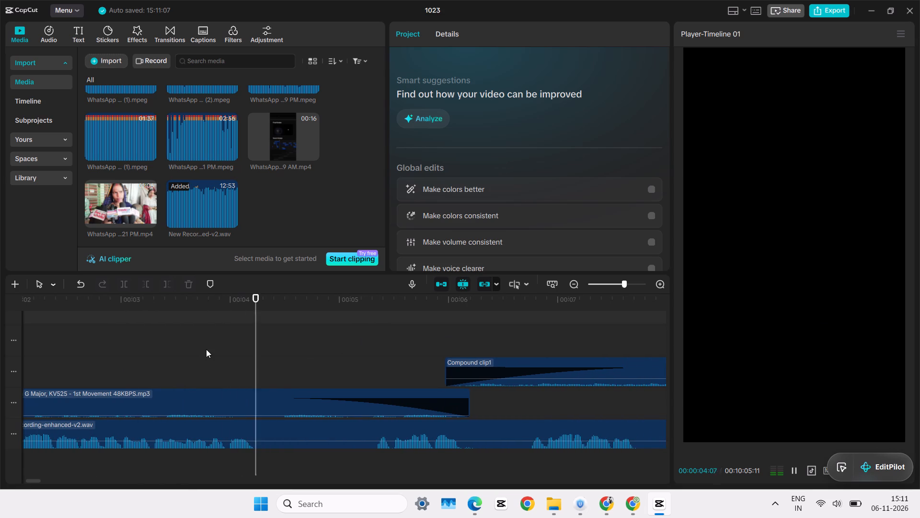
left_click(206, 349)
left_click_drag(206, 349, 257, 342)
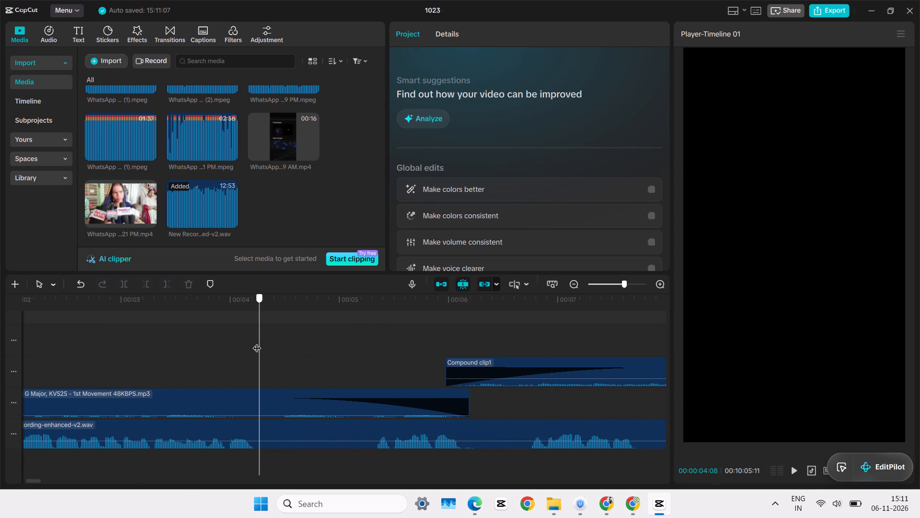
left_click_drag(257, 342, 255, 344)
left_click(230, 428)
key("ctrl+b")
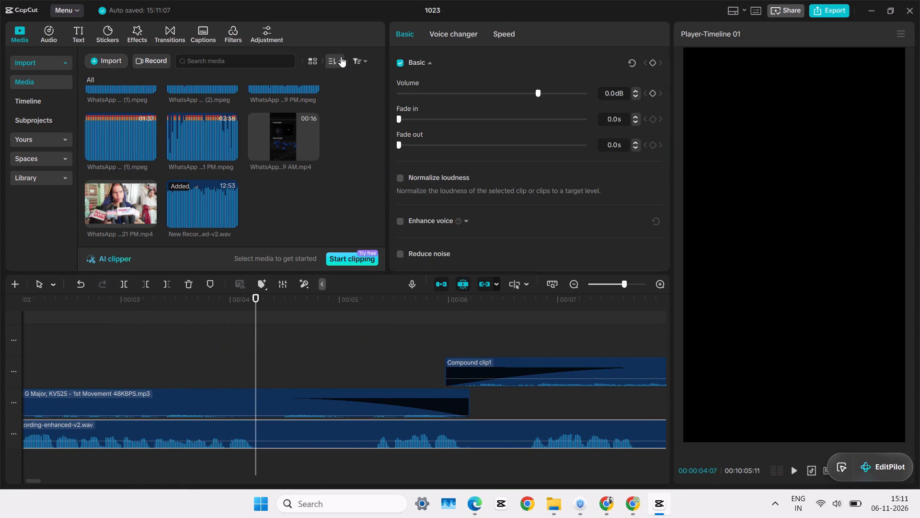
Listen on past the second phrase and trim off the part of the remaining voice recording before 00:00:35:22.
left_click(281, 347)
key("space")
left_click_drag(416, 323, 867, 329)
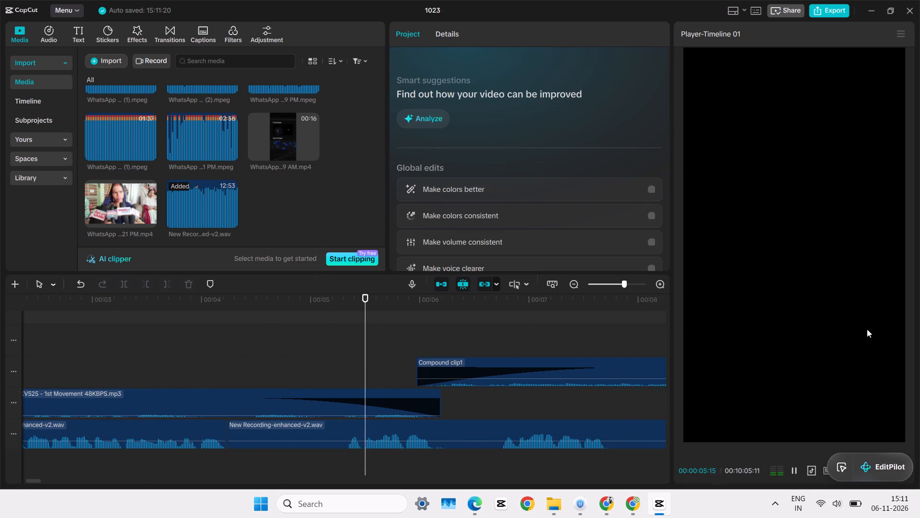
left_click_drag(867, 329, 919, 333)
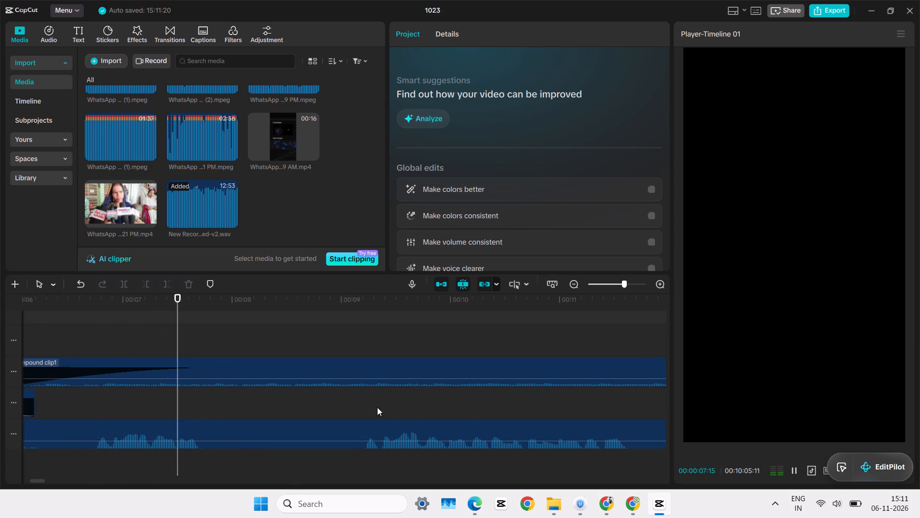
left_click(372, 407)
key("space")
left_click_drag(527, 401, 919, 385)
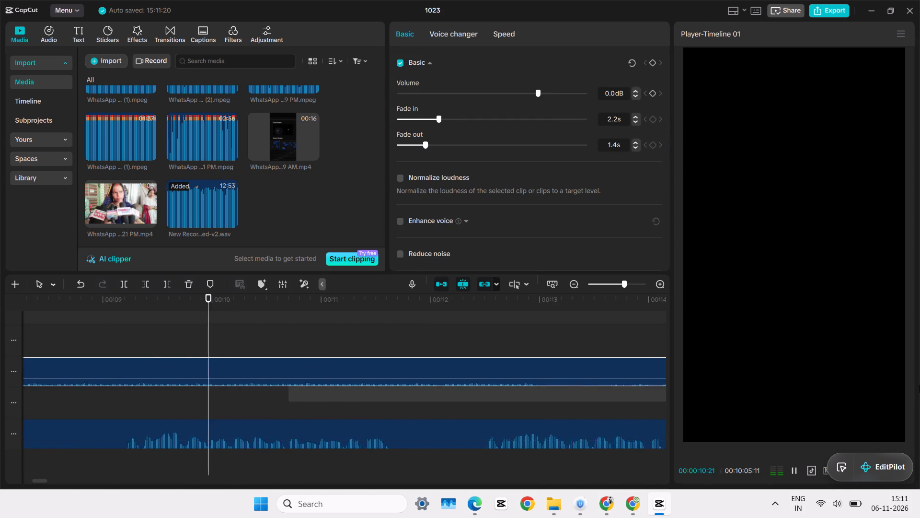
left_click_drag(919, 385, 919, 411)
scroll(589, 463, "down", 4, "ctrl")
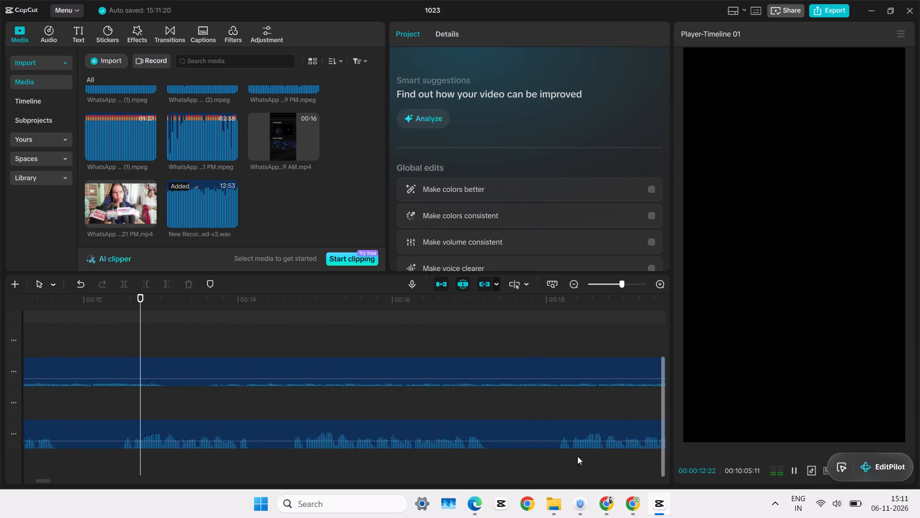
scroll(577, 456, "down", 16, "ctrl")
left_click(576, 409)
key("space")
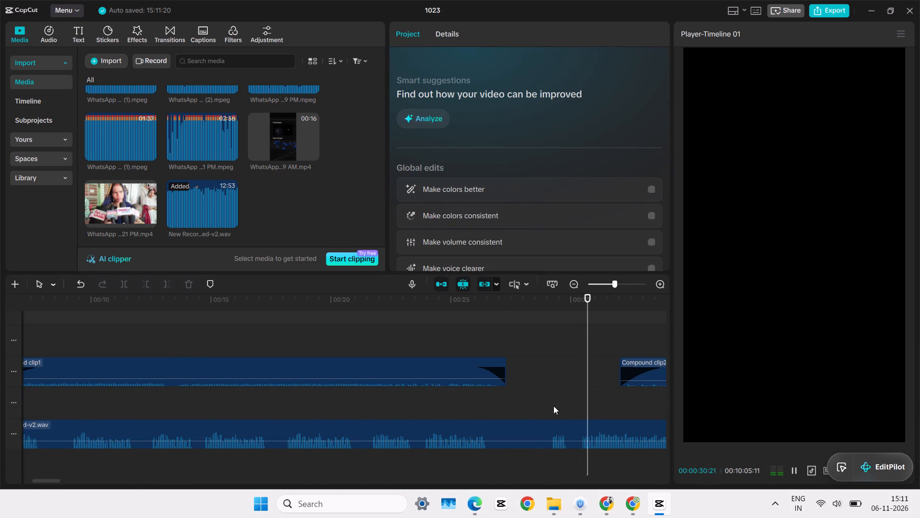
left_click_drag(553, 406, 888, 394)
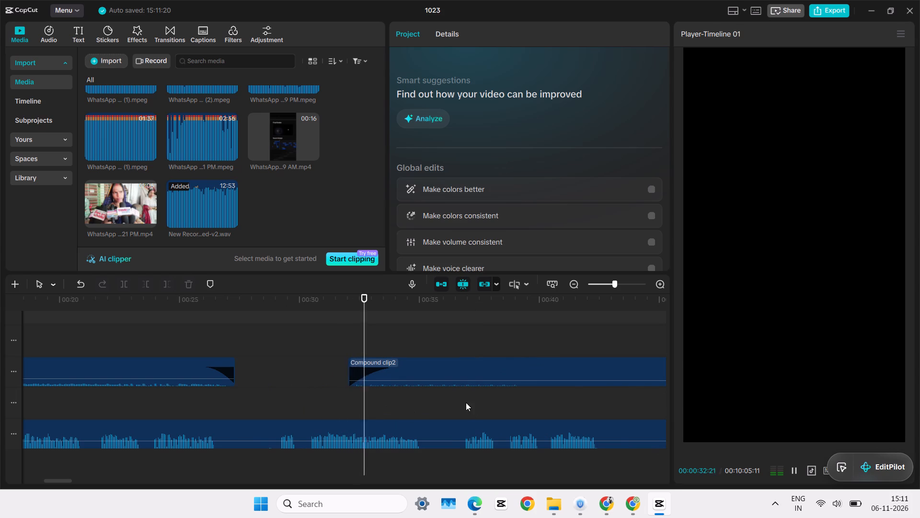
left_click(437, 406)
left_click(437, 445)
key("q")
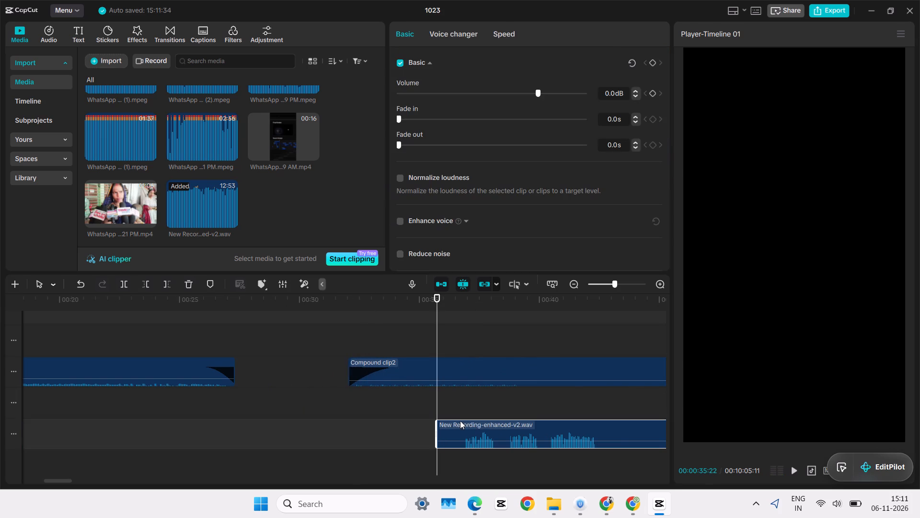
Sample the remaining voice recording by ear between about 00:01:34 and 00:01:39.
left_click(515, 396)
left_click_drag(515, 396, 919, 407)
left_click(468, 387)
key("space")
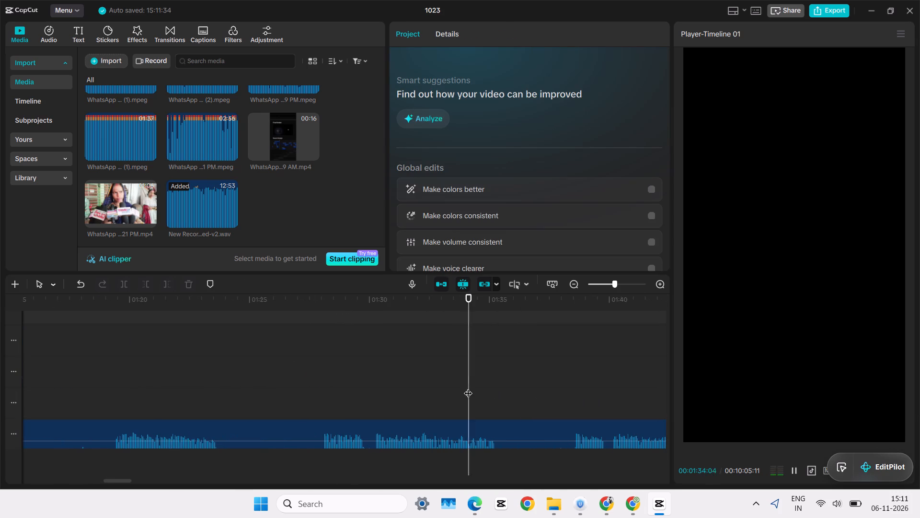
left_click(575, 387)
key("space")
left_click(486, 388)
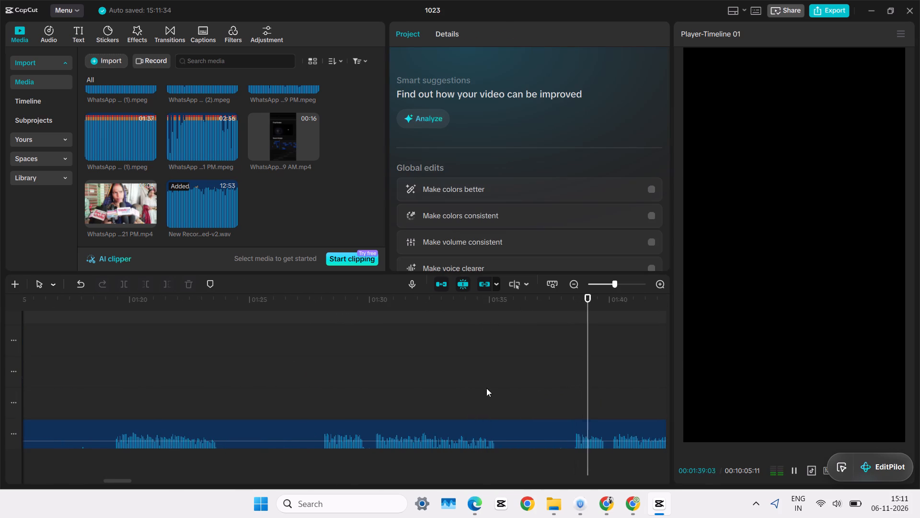
Sample the phrases of the remaining voice recording from about 00:00:41 to 00:02:00 to look for the next wanted phrase.
left_click_drag(464, 388, 0, 402)
scroll(123, 392, "down", 7)
scroll(124, 392, "up", 1)
scroll(125, 392, "down", 7, "ctrl")
double_click(115, 396)
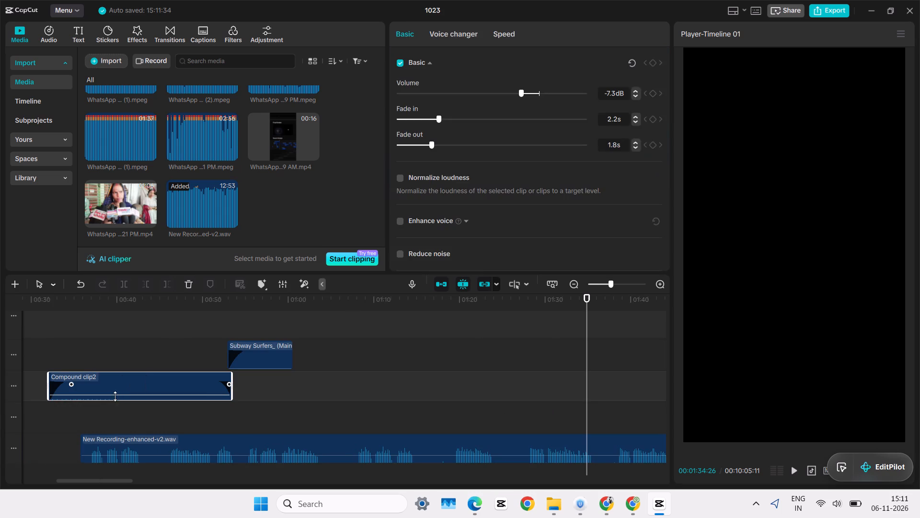
left_click(125, 414)
key("space")
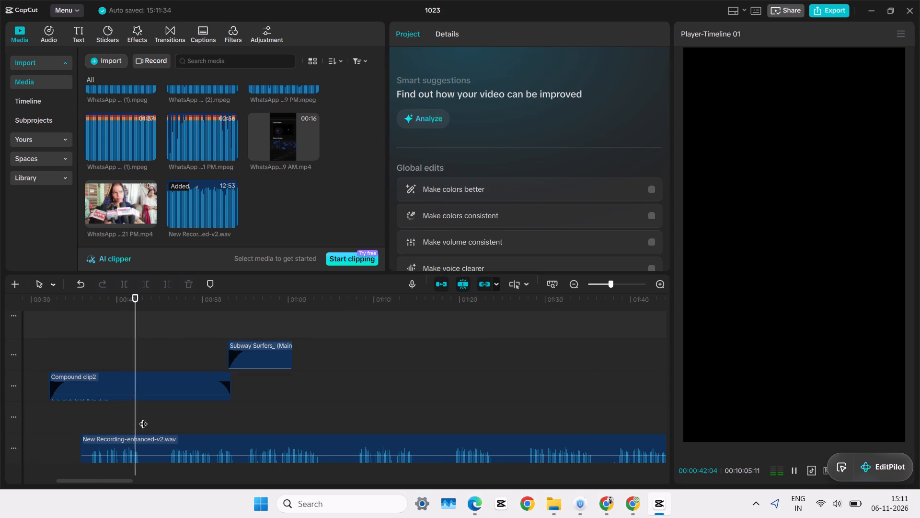
left_click_drag(245, 415, 250, 413)
key("space")
left_click(354, 411)
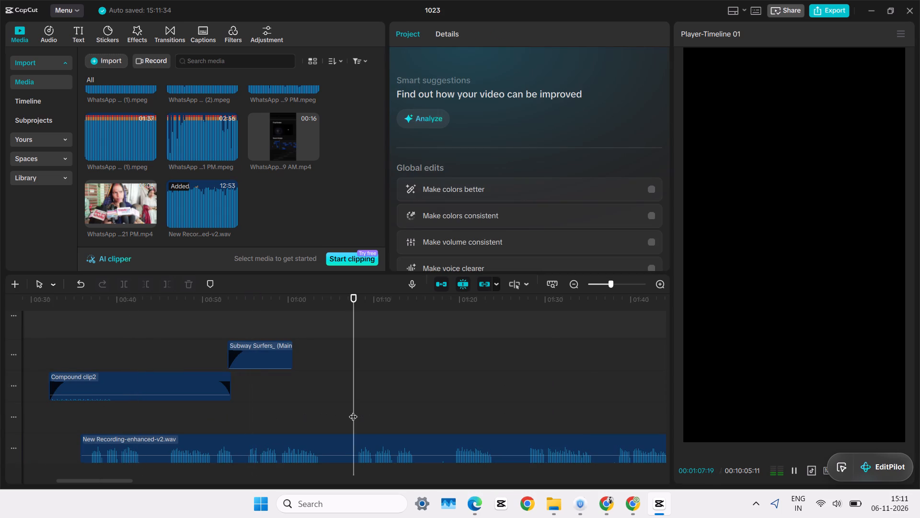
key("space")
left_click(459, 408)
key("space")
left_click(536, 408)
key("space")
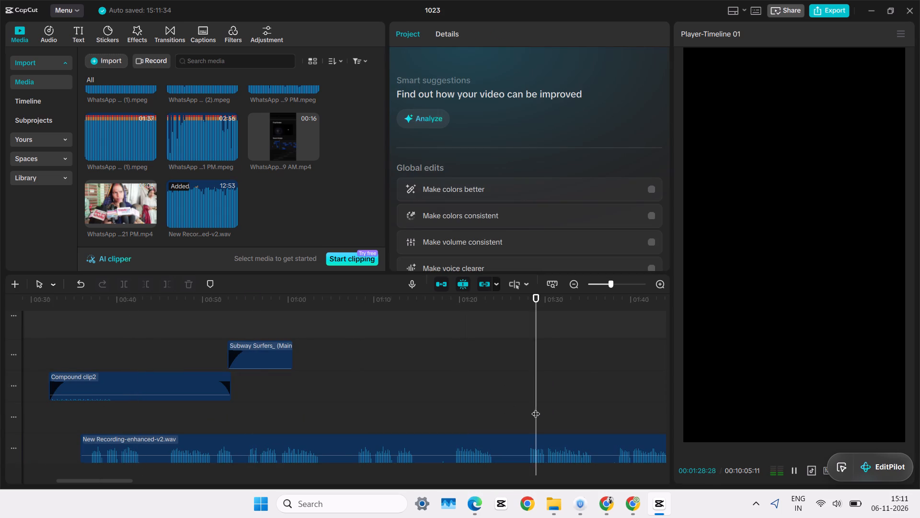
left_click_drag(505, 404, 814, 393)
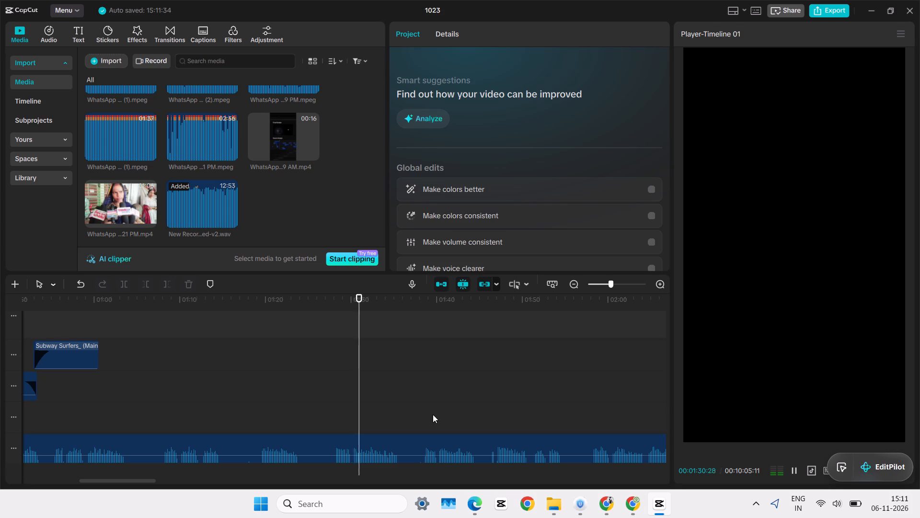
left_click(419, 415)
key("space")
left_click(577, 410)
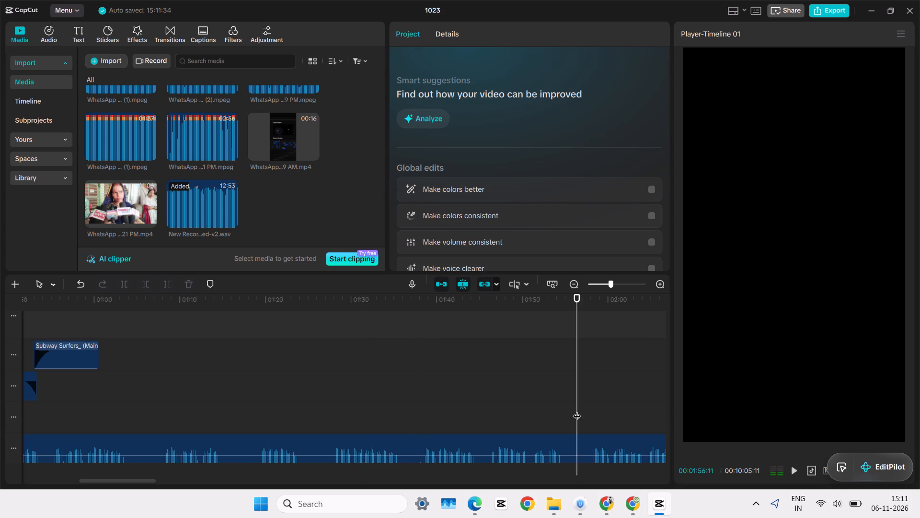
key("space")
left_click_drag(521, 405, 537, 398)
left_click(591, 401)
left_click(597, 400)
key("space")
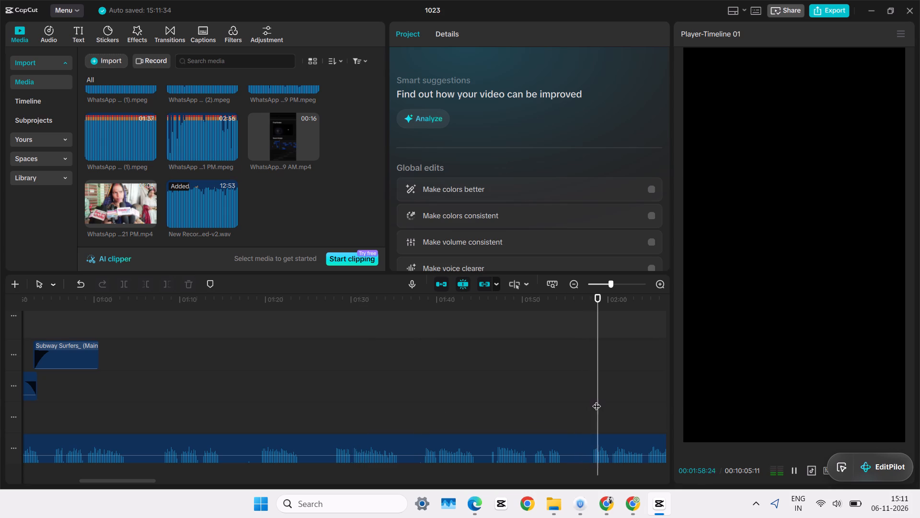
left_click_drag(548, 399, 776, 393)
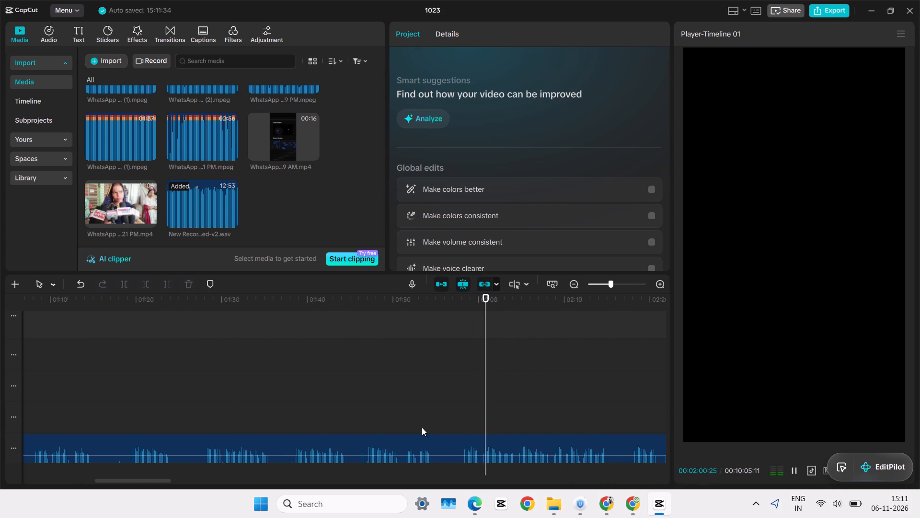
scroll(456, 434, "up", 8, "ctrl")
Skip further along the voice recording and sample the phrases around 00:03:14 and 00:03:05 for the next wanted line.
left_click_drag(504, 397, 859, 398)
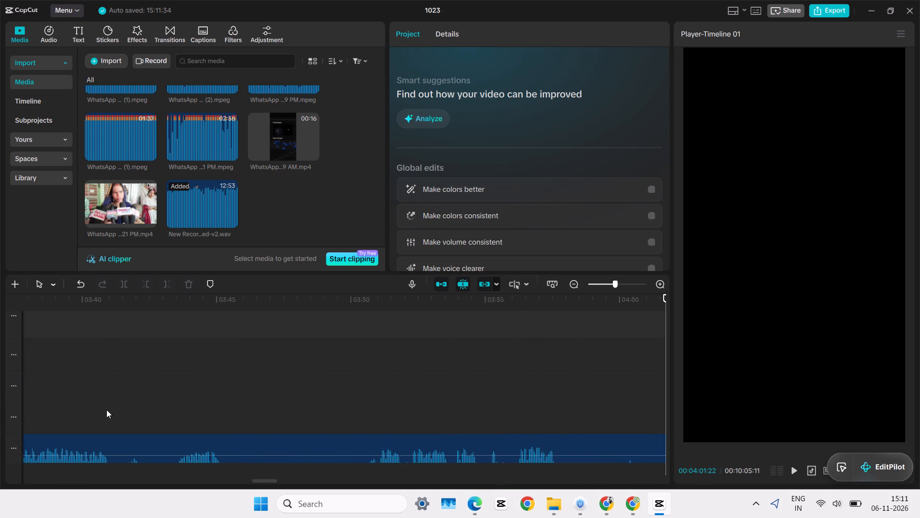
left_click(106, 410)
left_click_drag(106, 410, 0, 421)
left_click(79, 405)
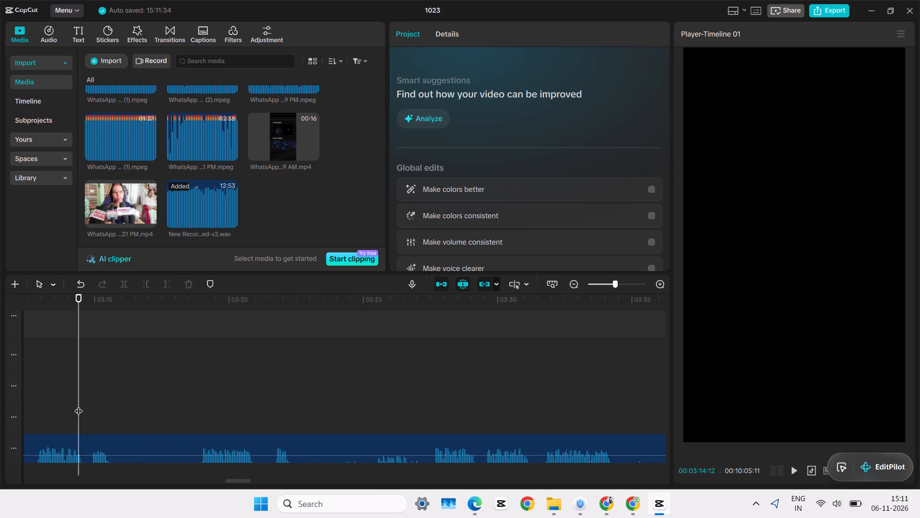
key("space")
left_click_drag(66, 398, 0, 405)
left_click(95, 397)
key("space")
left_click(95, 397)
left_click_drag(95, 397, 0, 400)
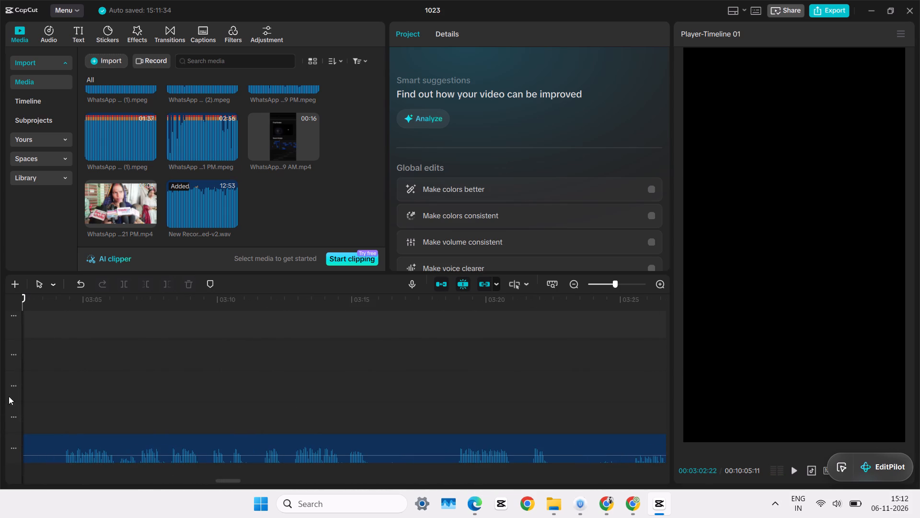
left_click(75, 392)
key("space")
scroll(80, 392, "up", 7, "ctrl")
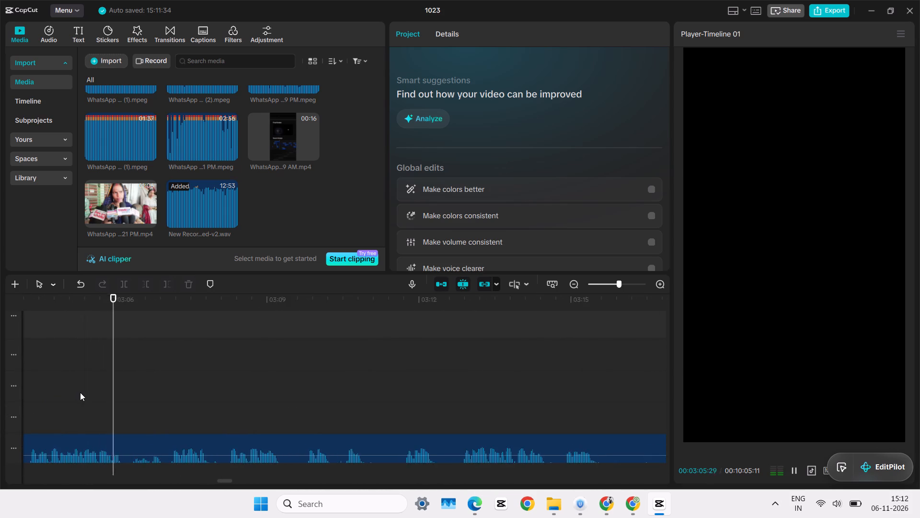
scroll(80, 392, "down", 15, "ctrl")
Listen through the voice recording's phrases from about 00:02:22 to 00:02:46 to find where the third wanted phrase starts.
left_click_drag(82, 392, 0, 402)
double_click(98, 392)
key("space")
scroll(138, 402, "up", 6, "ctrl")
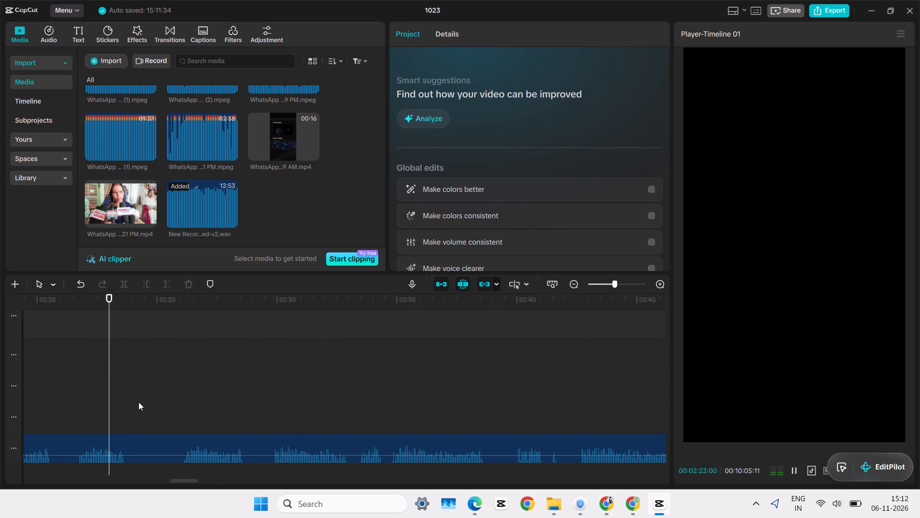
left_click(189, 400)
key("space")
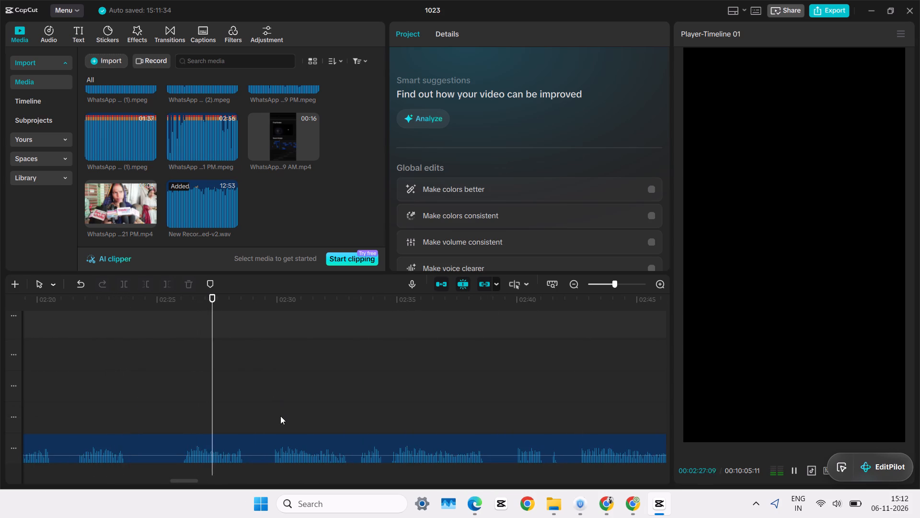
left_click(259, 411)
key("space")
scroll(288, 402, "up", 9, "ctrl")
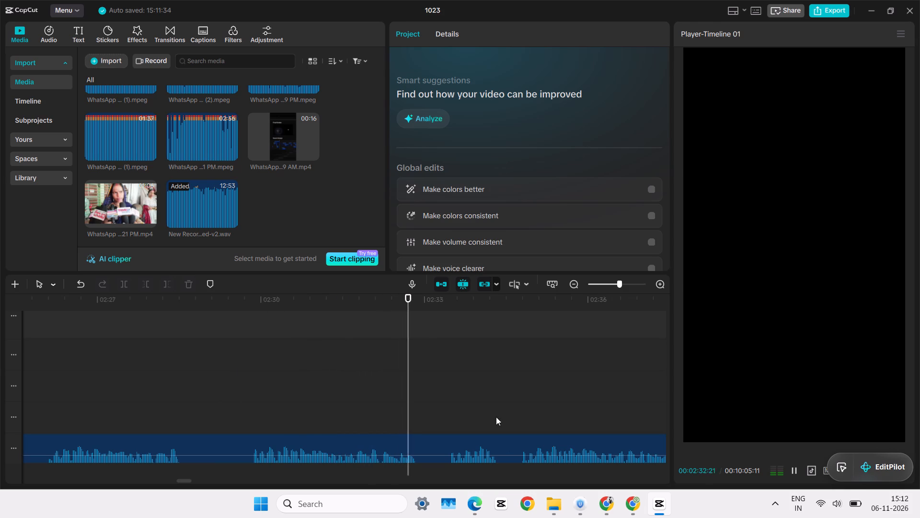
left_click(515, 395)
key("space")
left_click_drag(479, 382, 872, 356)
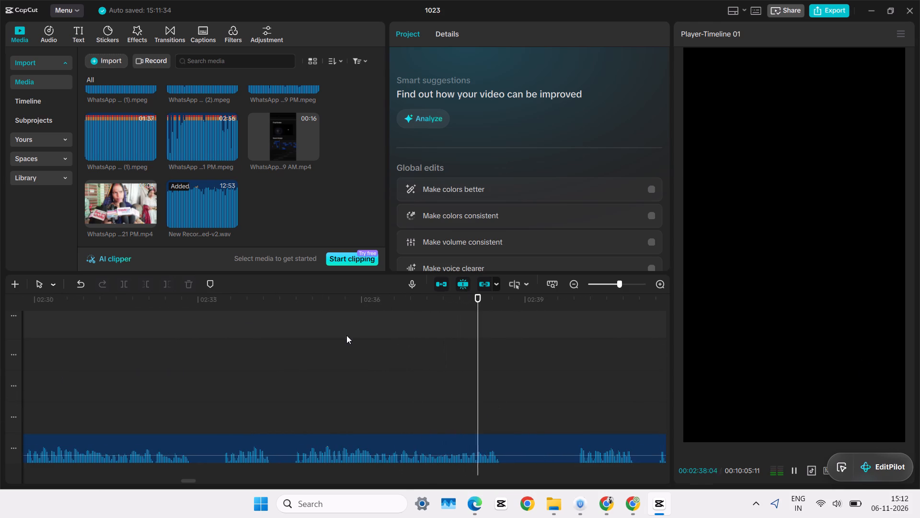
left_click(426, 387)
left_click_drag(426, 387, 637, 385)
left_click_drag(522, 408, 670, 403)
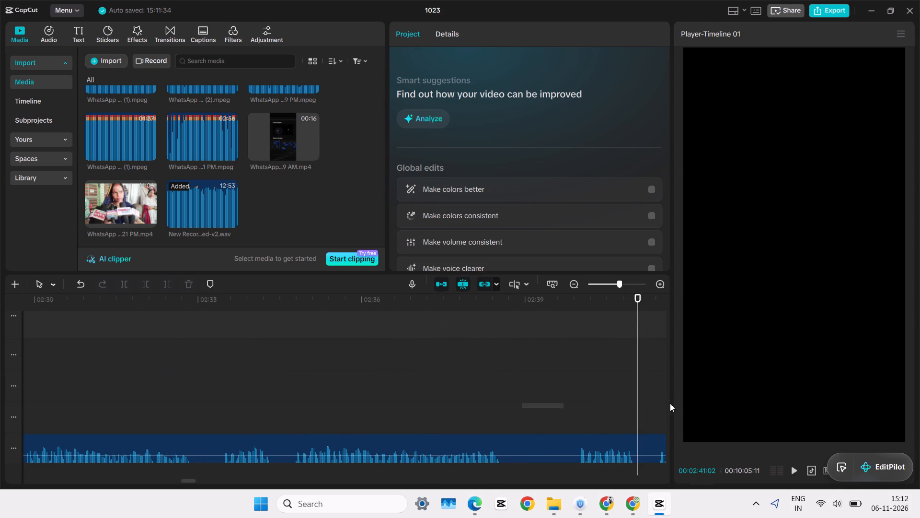
left_click_drag(670, 403, 737, 403)
left_click(414, 410)
key("space")
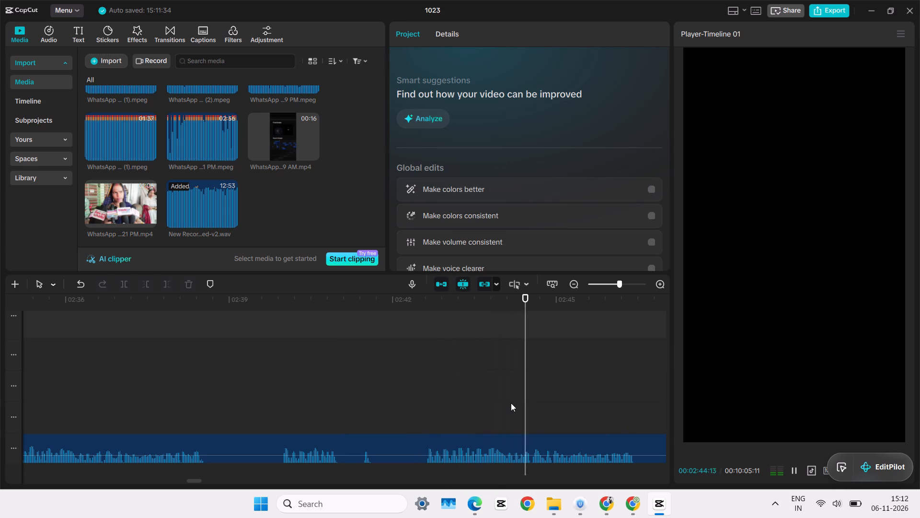
left_click_drag(506, 398, 744, 377)
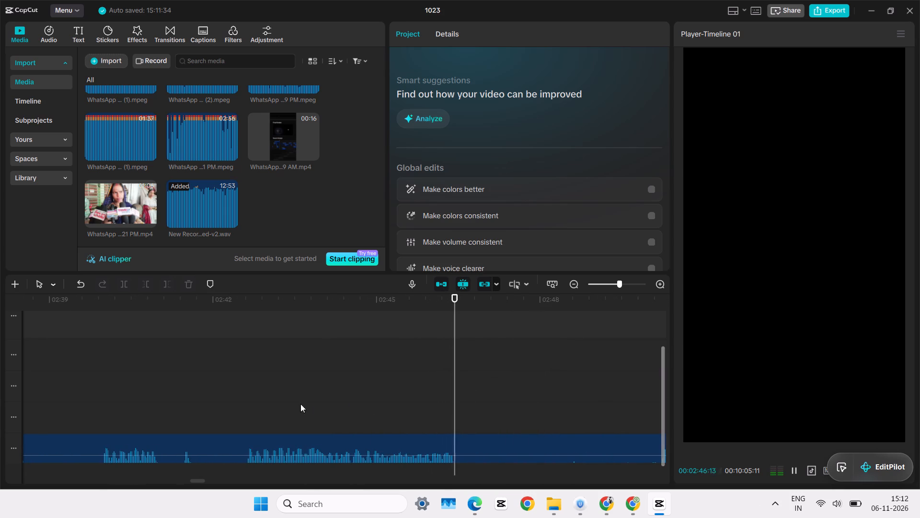
Trim off the part of the remaining voice recording before 00:02:42:18, at the start of the third wanted phrase.
left_click(276, 410)
left_click_drag(276, 410, 258, 412)
scroll(248, 423, "up", 9, "ctrl")
left_click(247, 422)
left_click_drag(247, 422, 231, 430)
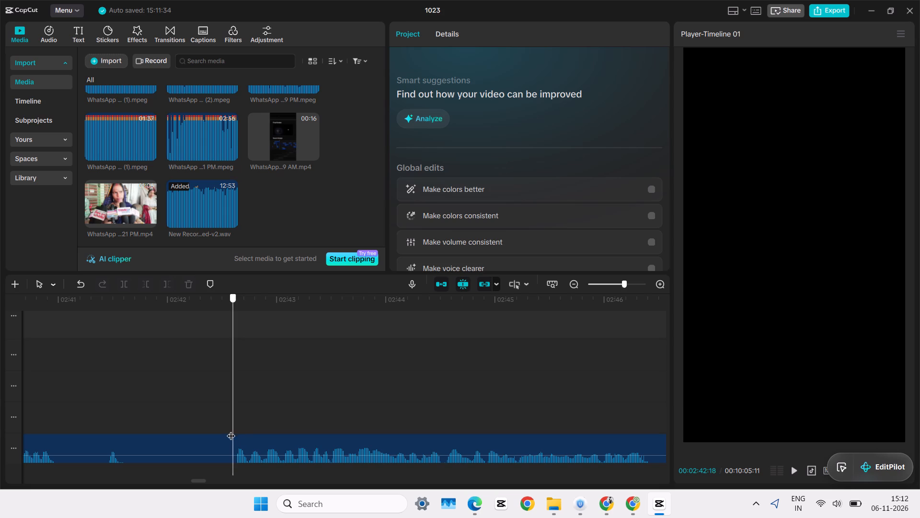
left_click_drag(231, 430, 234, 428)
left_click(250, 455)
key("q")
Move the trimmed voice clip back on the bottom audio track so it directly follows the second phrase.
scroll(265, 380, "down", 9)
scroll(280, 421, "up", 1, "ctrl")
scroll(282, 421, "down", 8, "ctrl")
scroll(282, 421, "up", 3, "ctrl")
scroll(282, 419, "down", 19, "ctrl")
left_click_drag(307, 436, 0, 395)
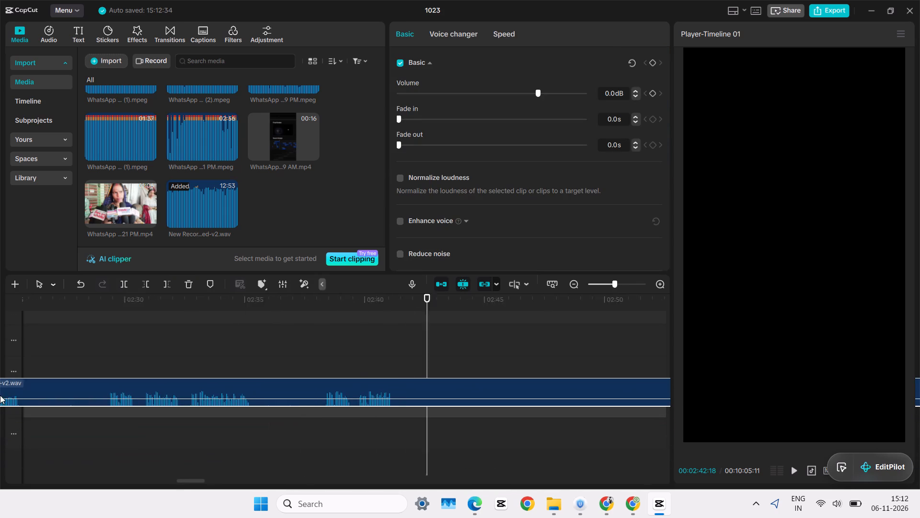
left_click_drag(0, 395, 0, 348)
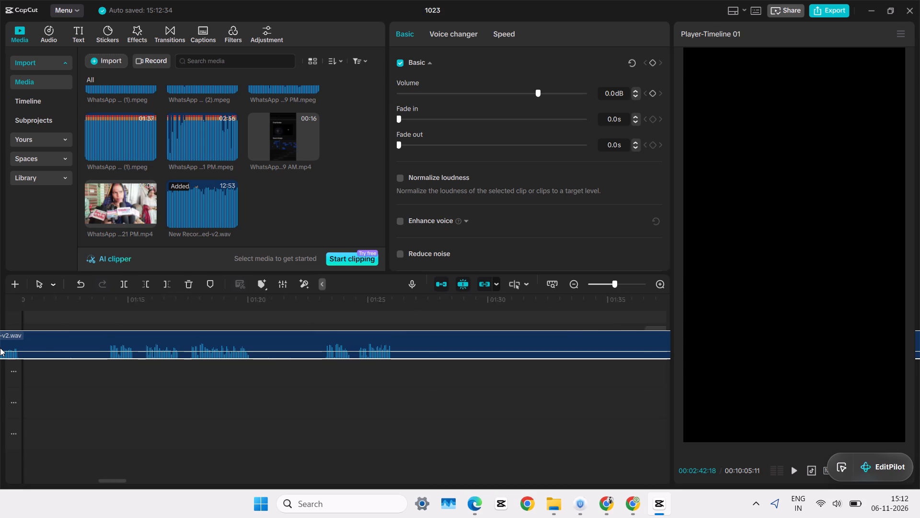
left_click_drag(0, 348, 0, 512)
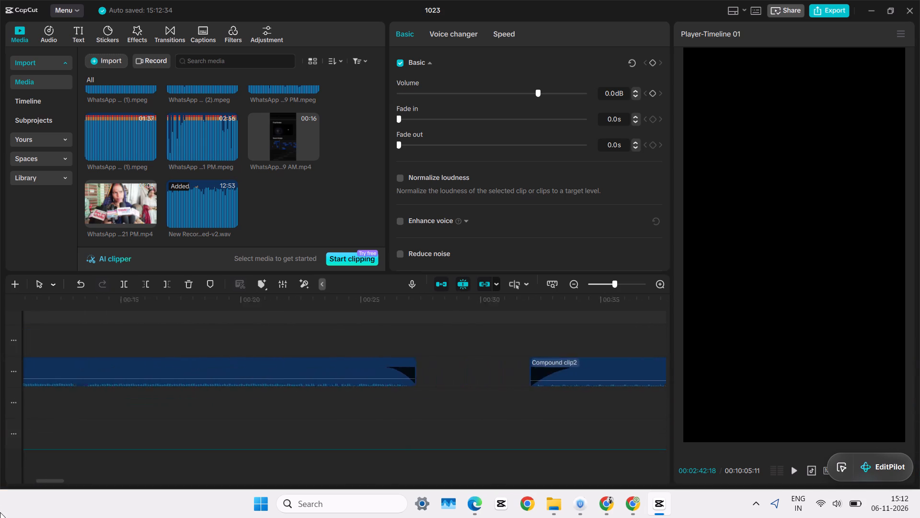
left_click_drag(0, 512, 230, 448)
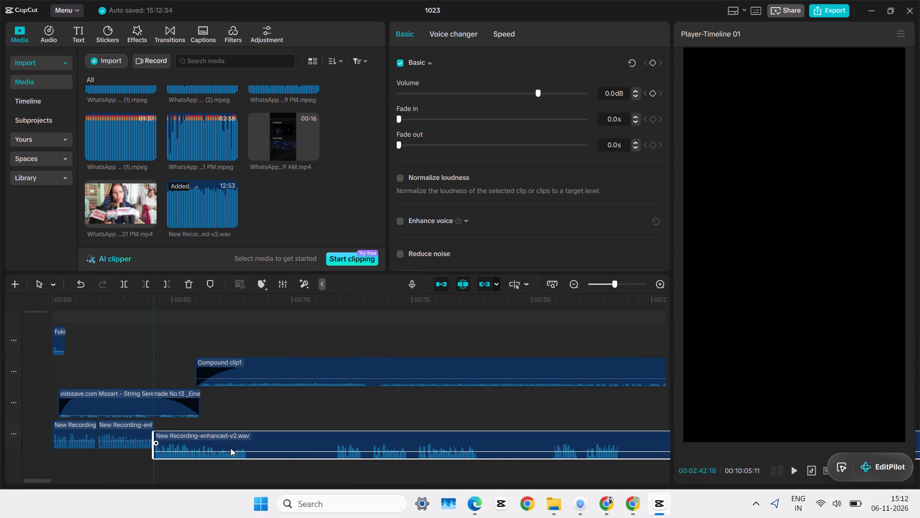
left_click_drag(230, 448, 231, 440)
Play back the three joined phrases from the start and recheck the join between the second and third.
left_click(120, 467)
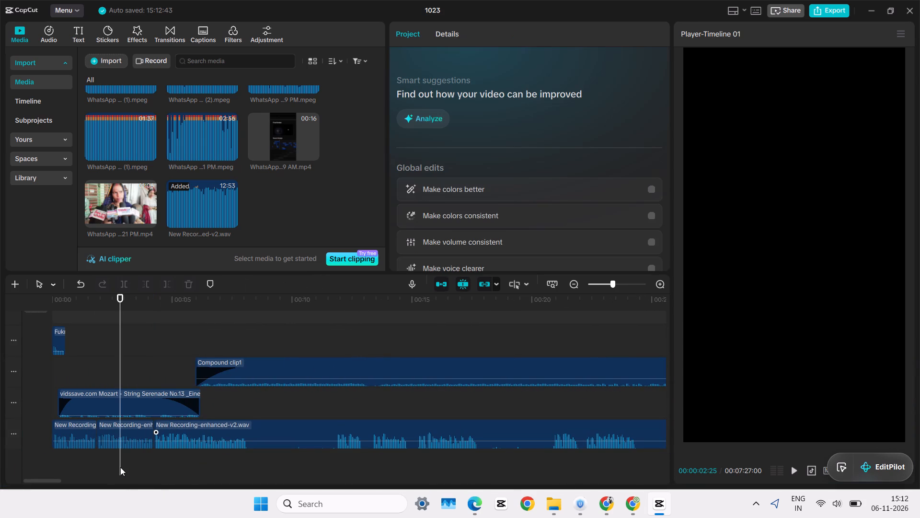
key("space")
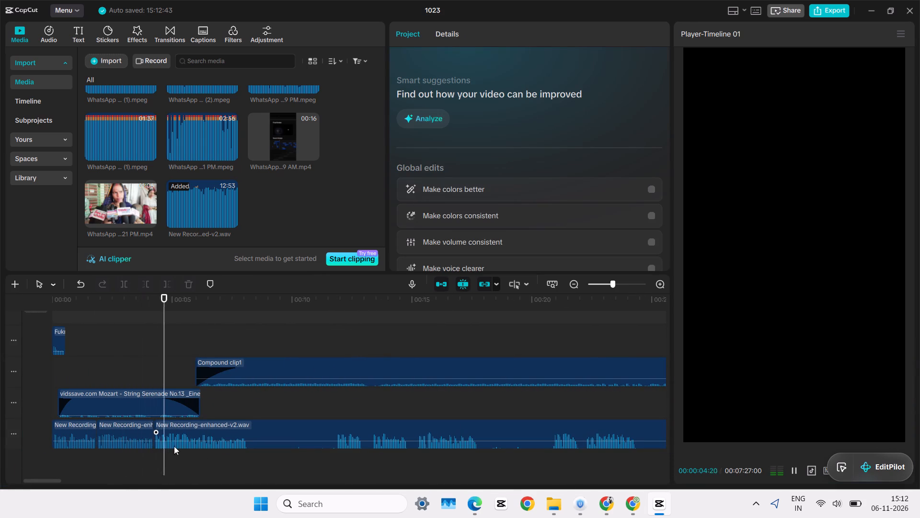
scroll(179, 445, "up", 8, "ctrl")
left_click(126, 372)
left_click_drag(126, 372, 0, 361)
key("space")
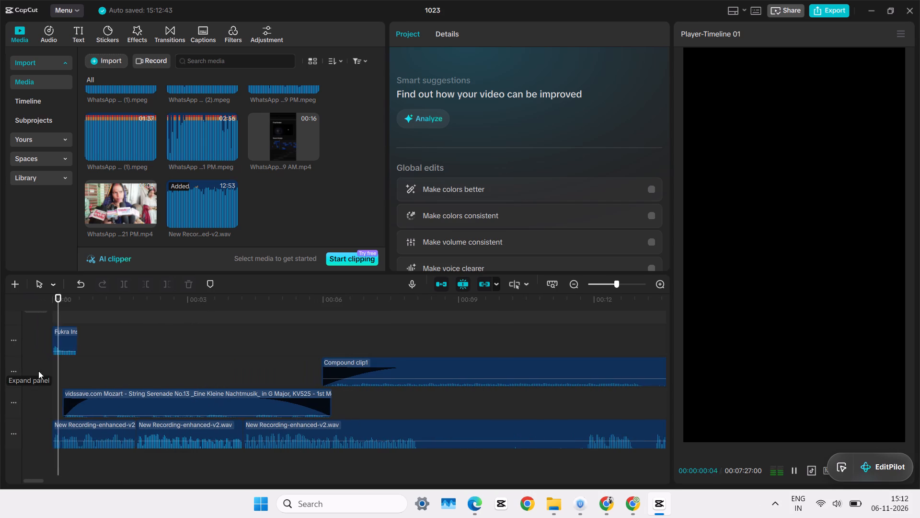
scroll(231, 433, "up", 16, "ctrl")
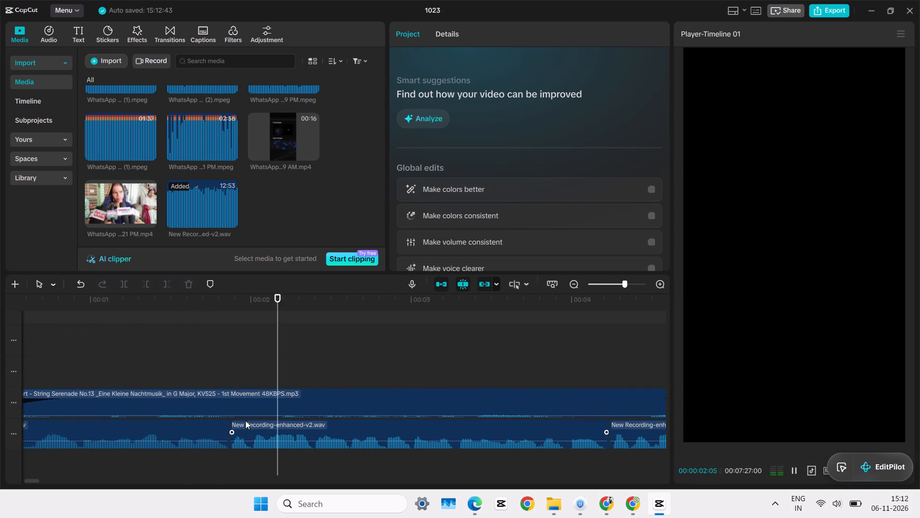
scroll(286, 414, "down", 9, "ctrl")
scroll(353, 402, "up", 7, "ctrl")
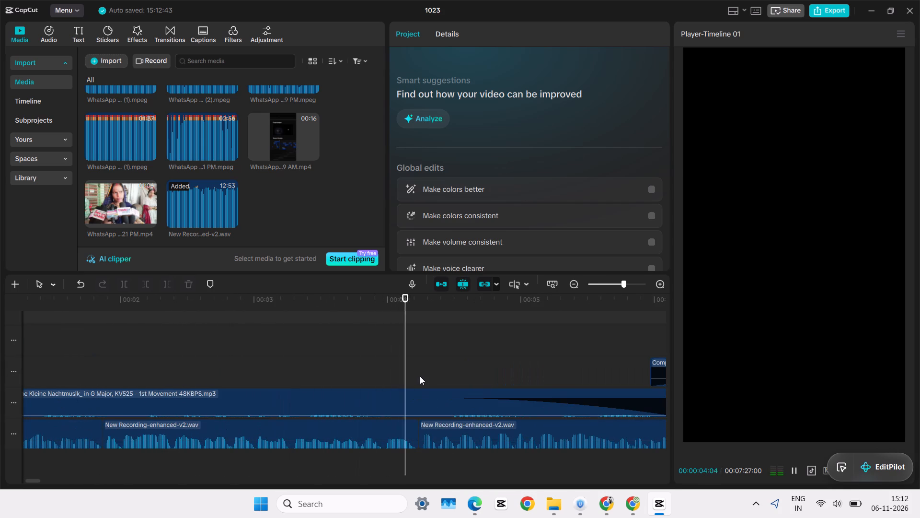
left_click(395, 367)
key("space")
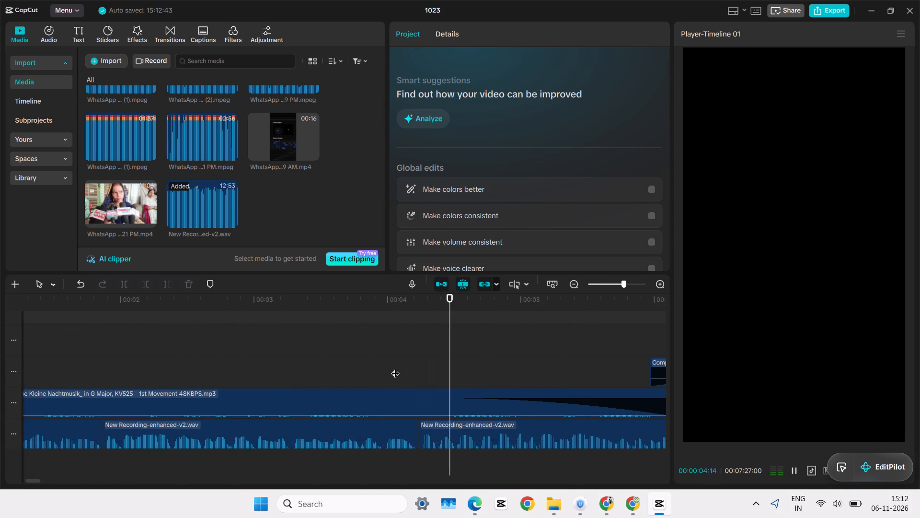
Listen to the voice recording from about 00:00:05 to 00:00:17 to check the third phrase and the phrases that follow it.
left_click_drag(452, 348, 695, 349)
scroll(261, 412, "down", 8, "ctrl")
left_click(199, 406)
left_click_drag(199, 406, 0, 416)
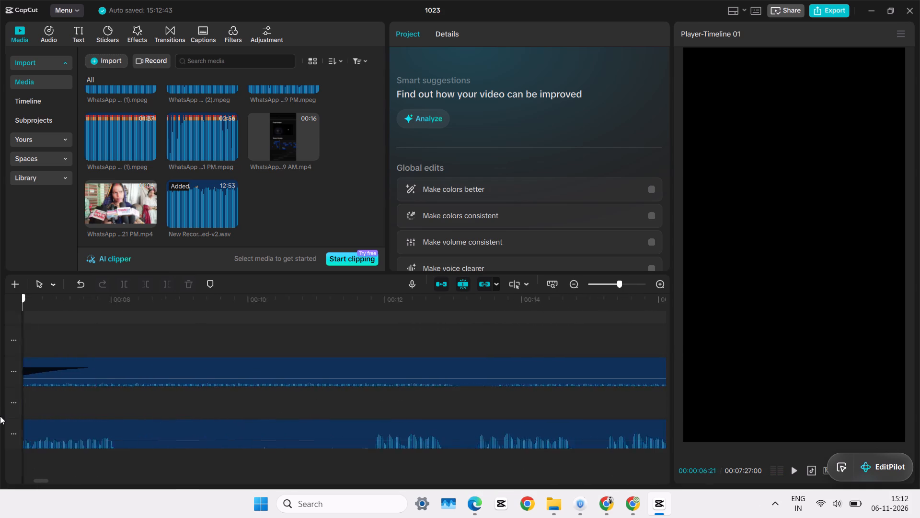
left_click_drag(0, 416, 0, 421)
left_click_drag(553, 401, 545, 406)
left_click_drag(545, 406, 770, 409)
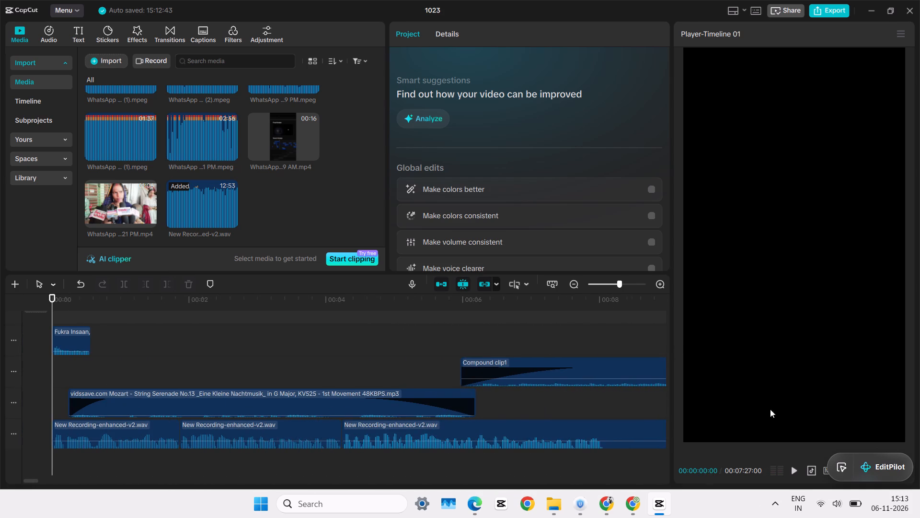
left_click_drag(770, 409, 831, 412)
left_click(517, 408)
key("space")
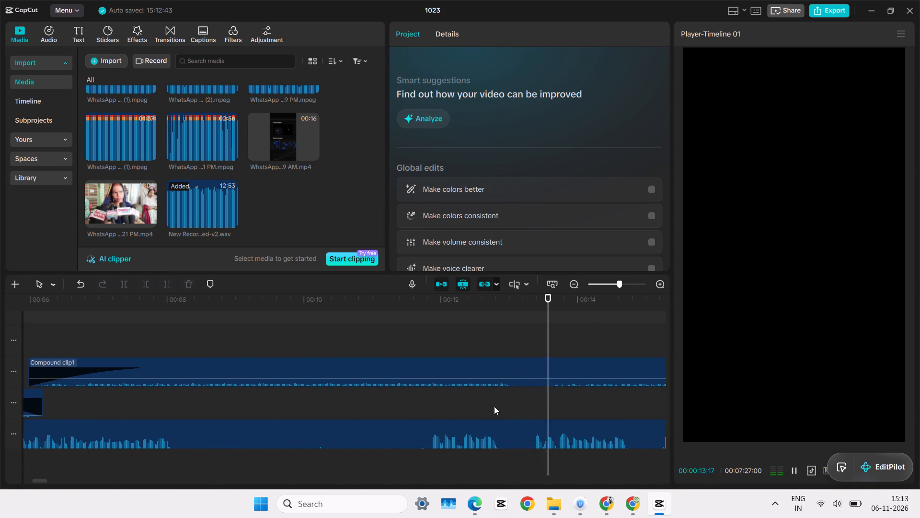
left_click_drag(488, 404, 897, 400)
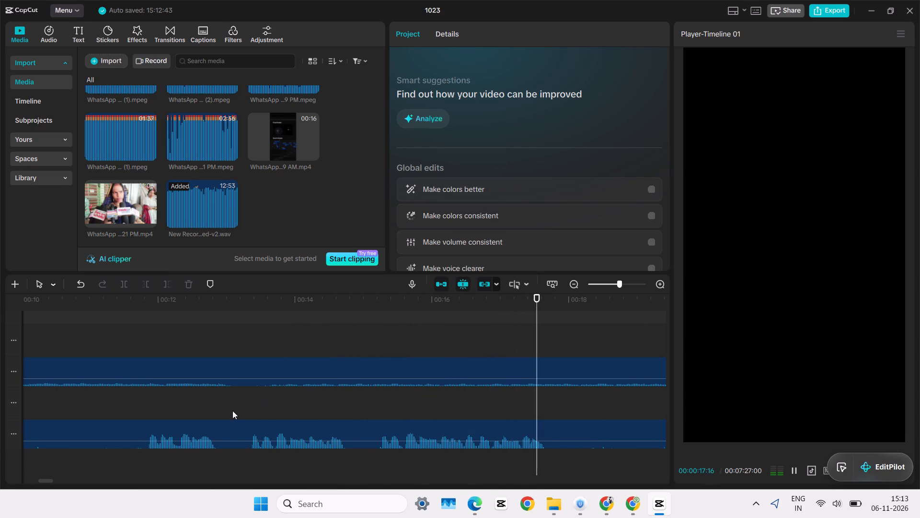
left_click(371, 407)
key("space")
left_click(378, 403)
left_click_drag(378, 403, 348, 414)
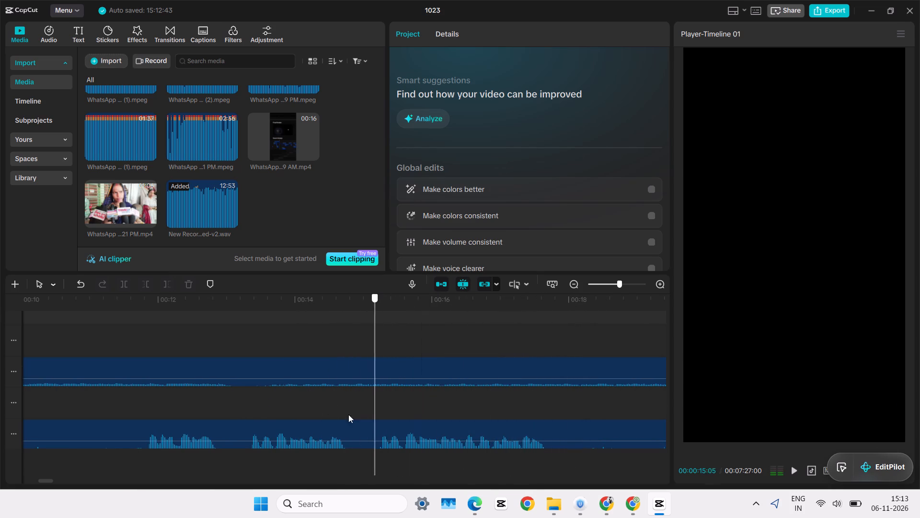
left_click_drag(348, 414, 0, 405)
left_click(163, 412)
left_click_drag(163, 412, 7, 402)
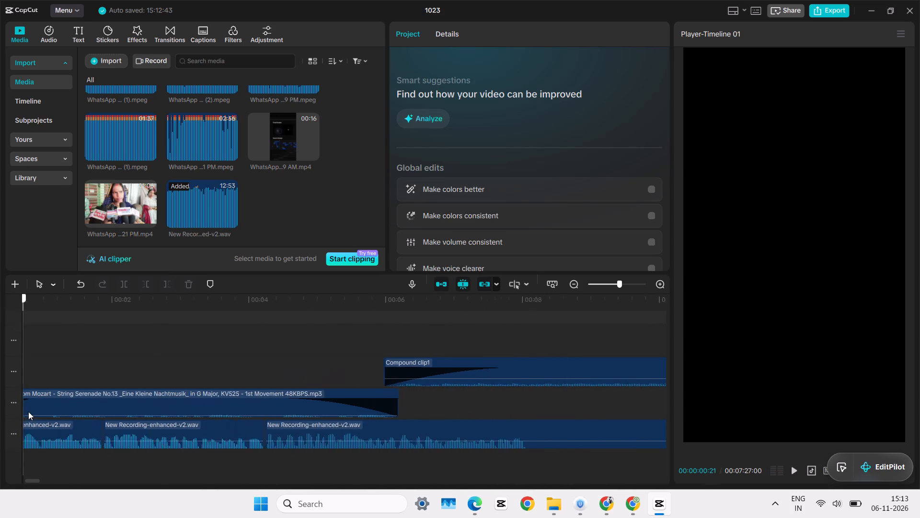
left_click(340, 382)
key("space")
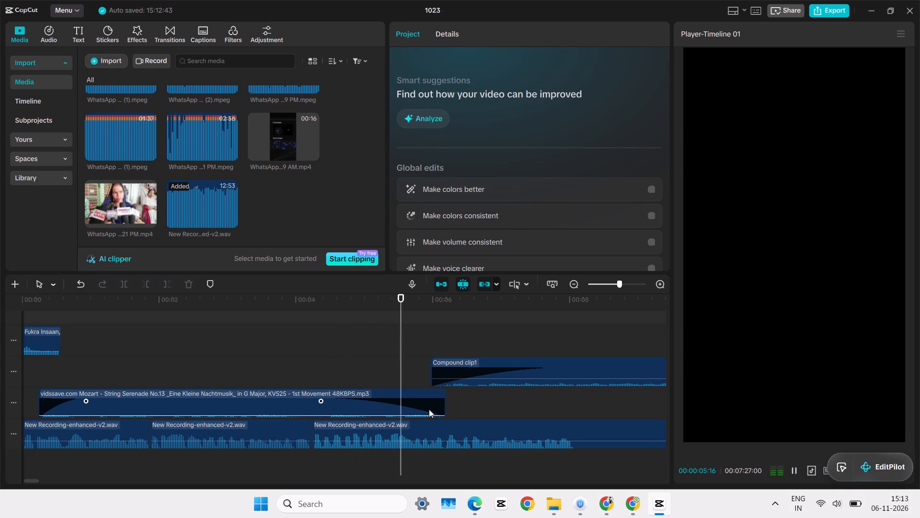
Move the third voice clip later on the bottom audio track, to start at about 00:00:55.
scroll(455, 450, "down", 16, "ctrl")
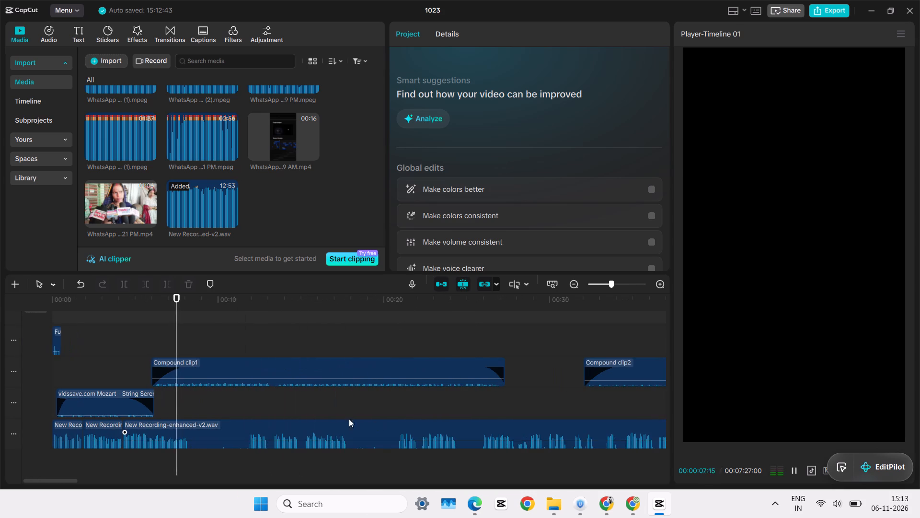
left_click(238, 430)
left_click_drag(238, 430, 919, 427)
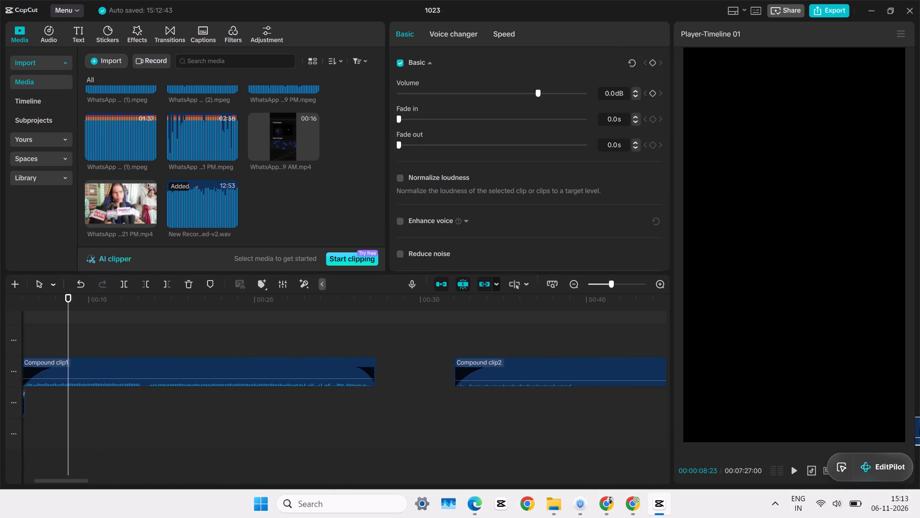
left_click_drag(919, 427, 909, 428)
Switch the workspace layout from Vertical to Default.
left_click(738, 13)
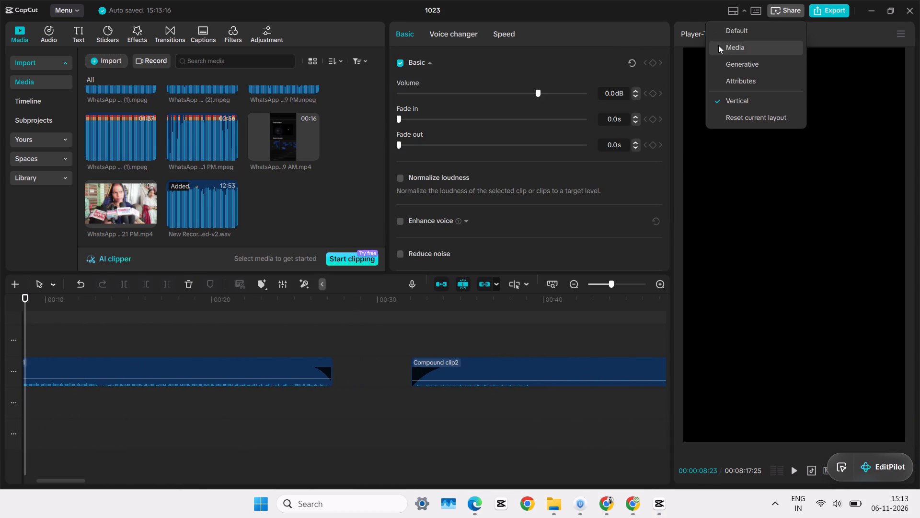
left_click(739, 35)
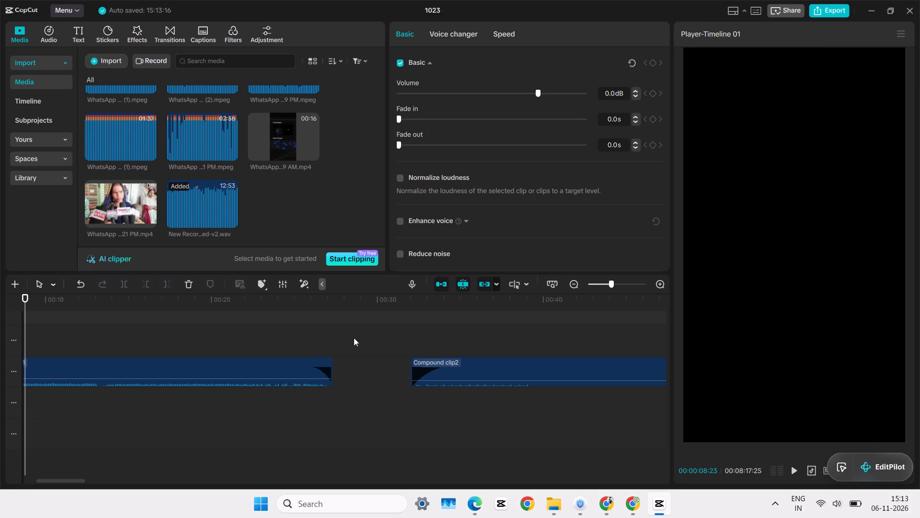
Extend the start of the moved voice clip back to the end of the second clip, restoring earlier parts of the recording.
left_click(438, 336)
scroll(434, 337, "down", 2, "ctrl")
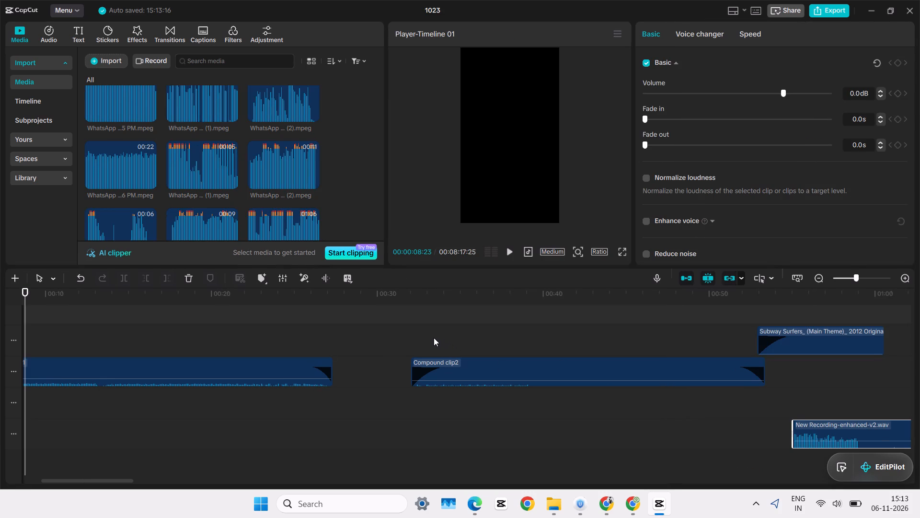
scroll(434, 338, "down", 12, "ctrl")
left_click(443, 394)
left_click(412, 431)
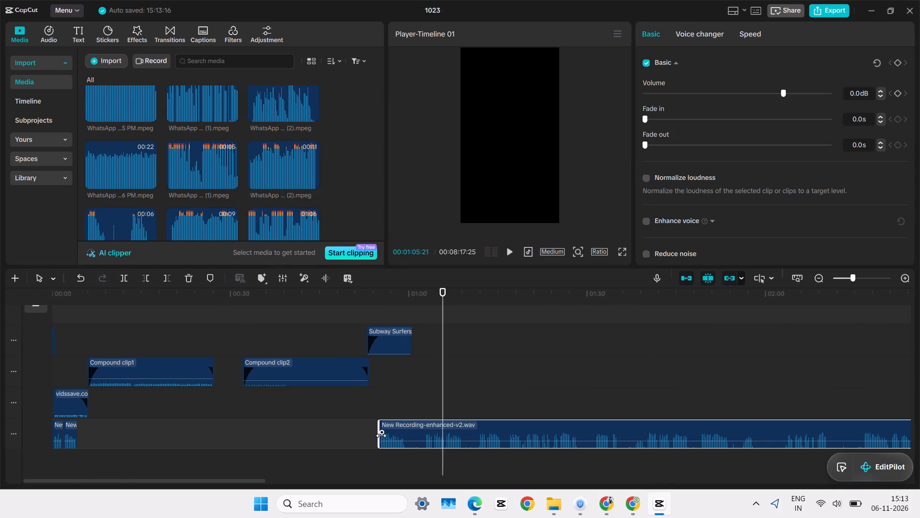
left_click_drag(379, 439, 70, 444)
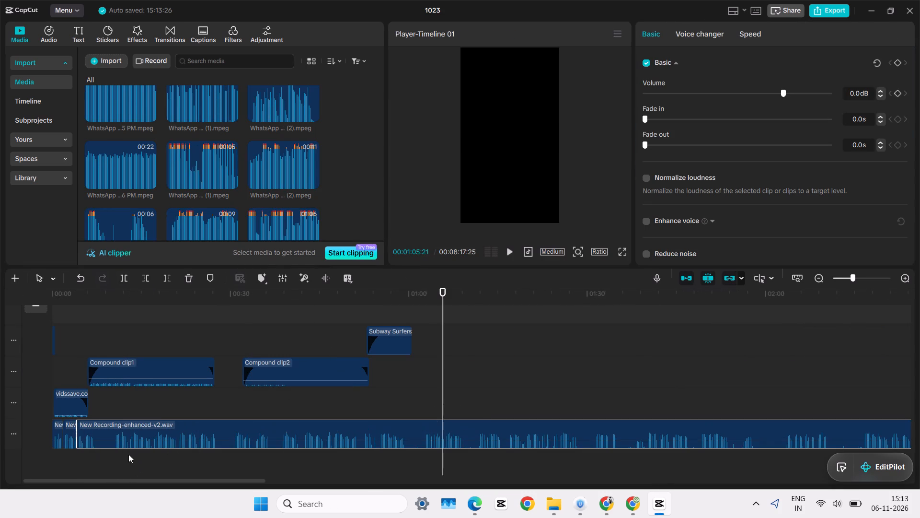
Sample the restored audio, move the voice clip to about 00:00:48, and extend its start back to about 00:00:09 to restore earlier phrases.
left_click(128, 454)
key("space")
scroll(145, 453, "up", 8, "ctrl")
left_click(216, 450)
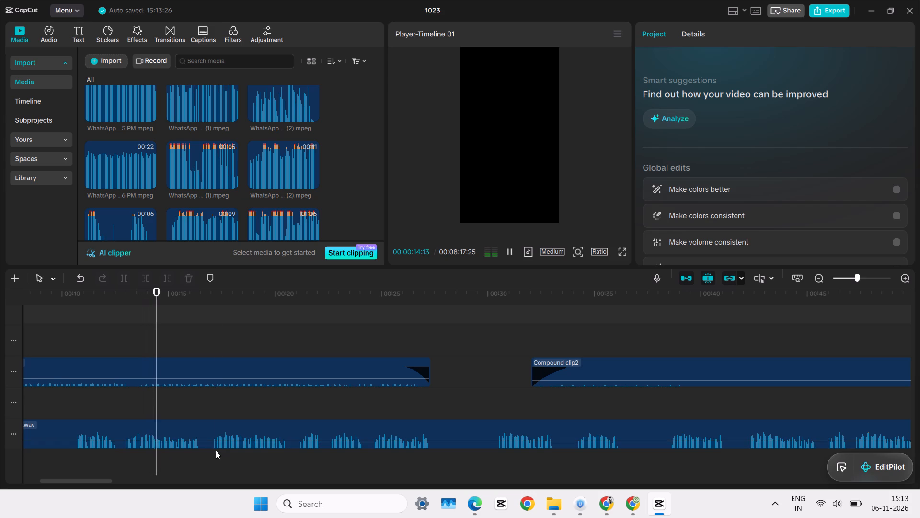
key("space")
scroll(240, 458, "down", 4, "ctrl")
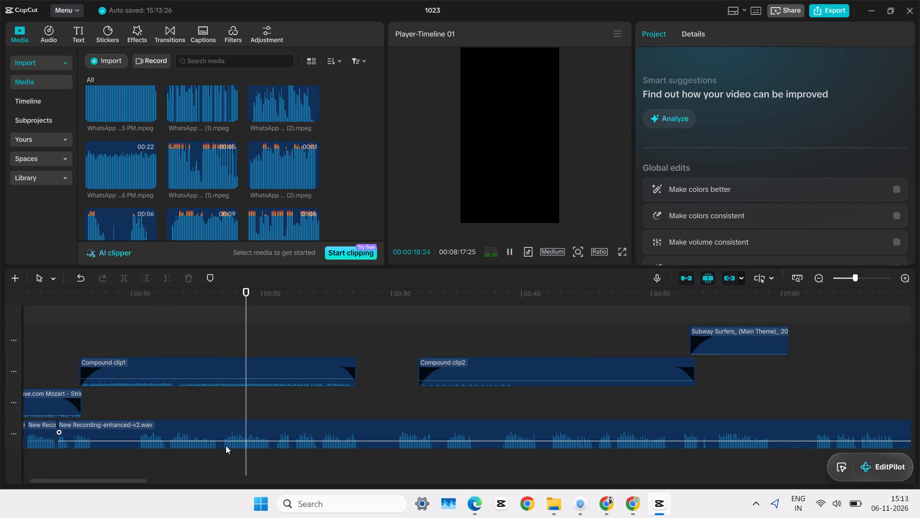
left_click_drag(222, 433, 796, 422)
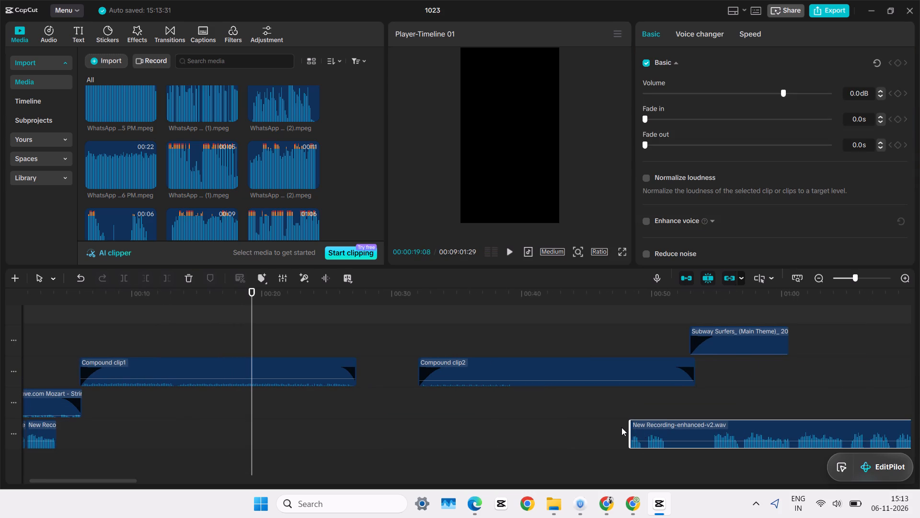
left_click_drag(633, 425, 129, 449)
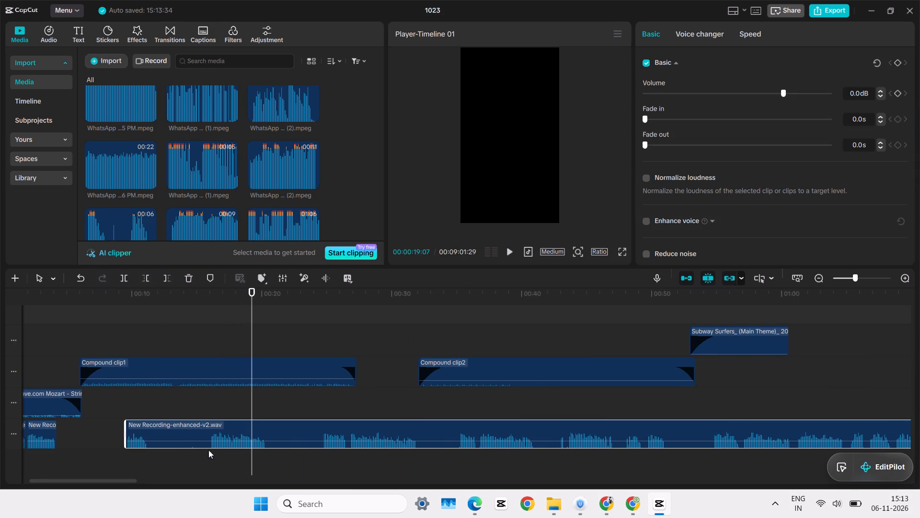
Listen to the restored voice recording at several phrases between about 00:00:19 and 00:01:14 to locate the wanted phrase.
left_click(209, 450)
key("space")
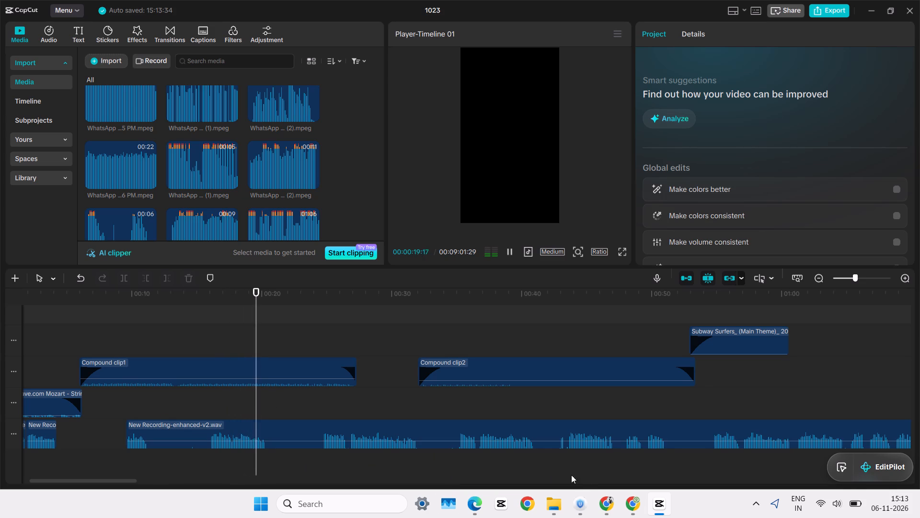
left_click(717, 459)
key("space")
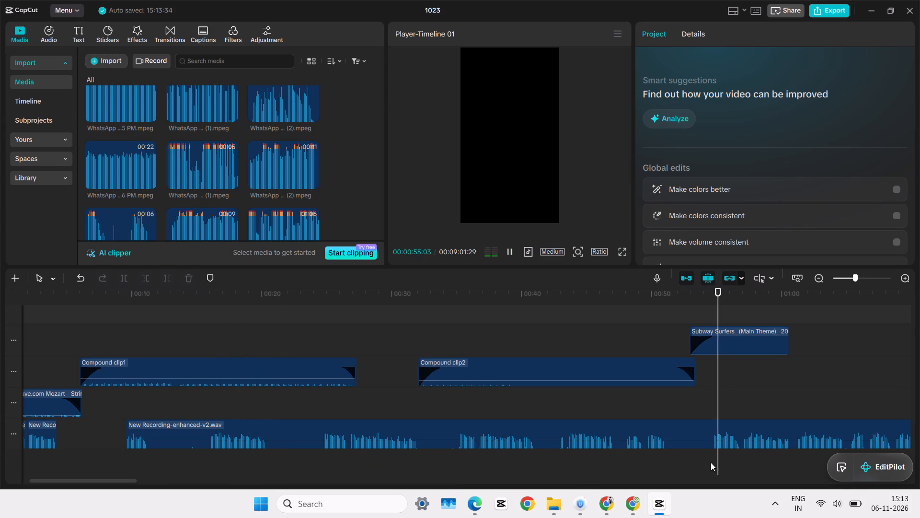
left_click_drag(834, 390, 919, 377, "ctrl")
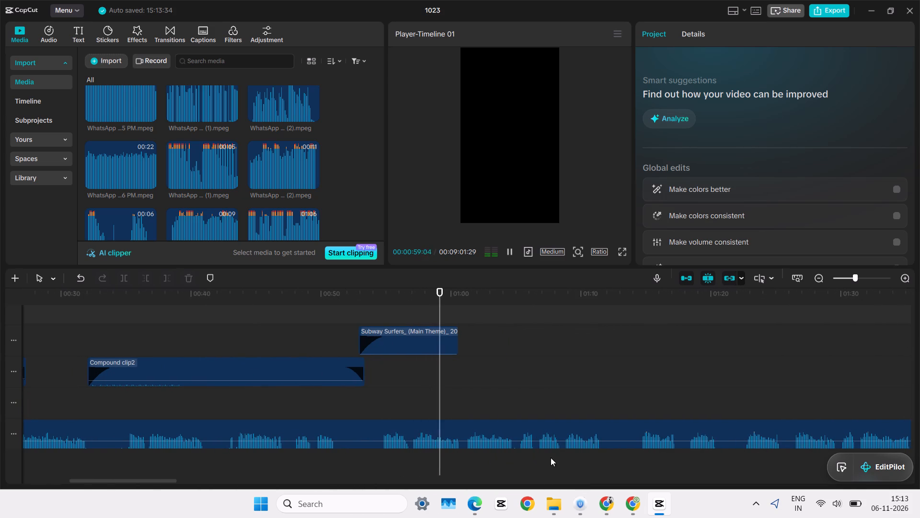
left_click(564, 453)
key("space")
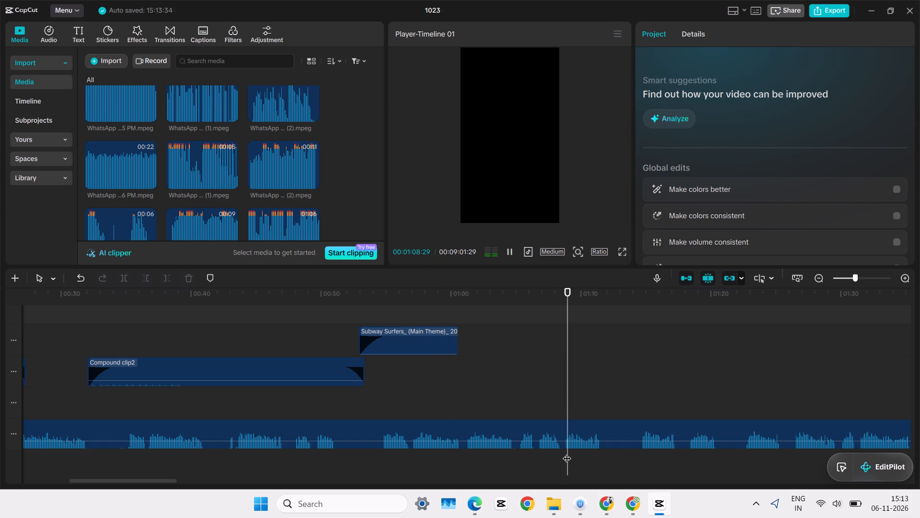
left_click(646, 460)
left_click(644, 461)
left_click(640, 464)
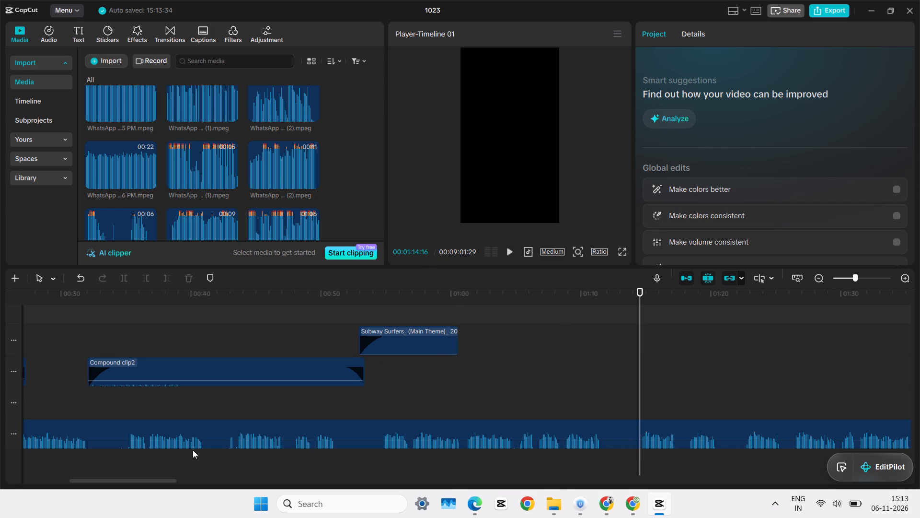
Work backwards through the voice recording's phrases from about 00:00:45 to 00:00:28, listening for the wanted one.
left_click(241, 455)
key("space")
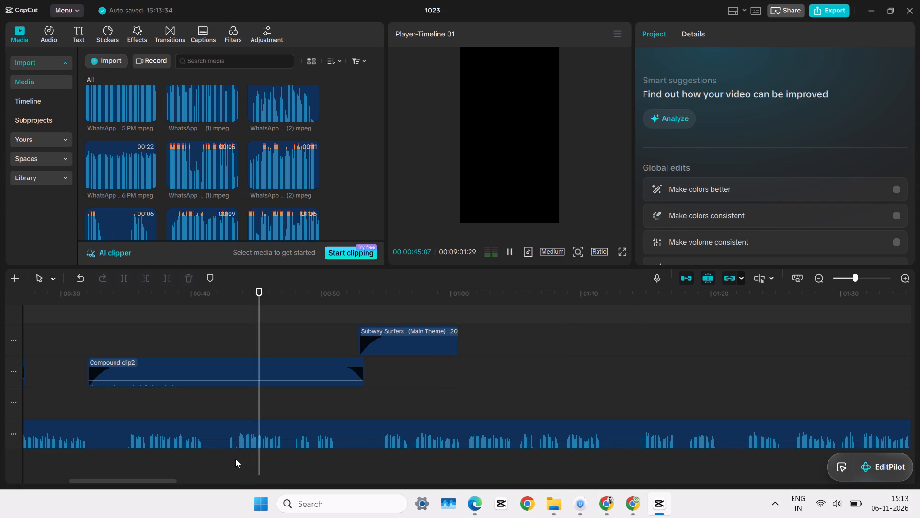
scroll(235, 459, "up", 7, "ctrl")
left_click(71, 454)
key("space")
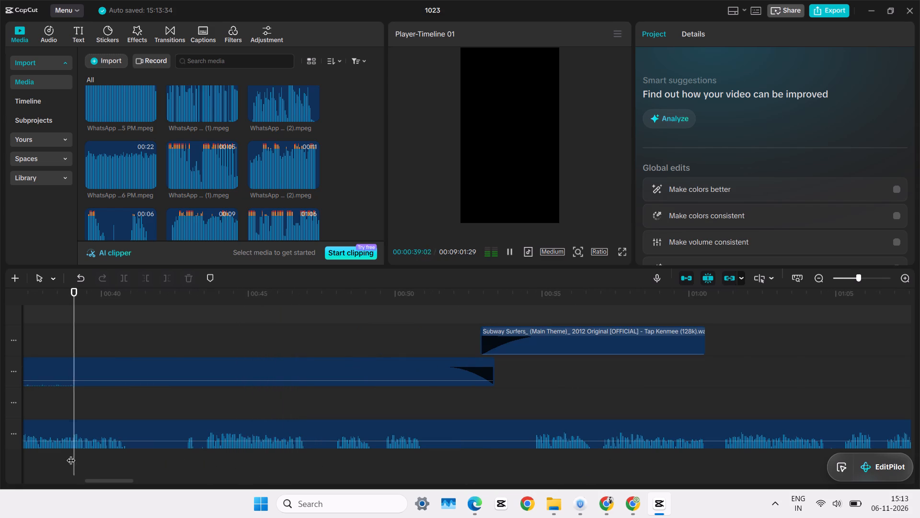
left_click(48, 461)
left_click_drag(48, 461, 0, 471)
left_click_drag(96, 456, 101, 455)
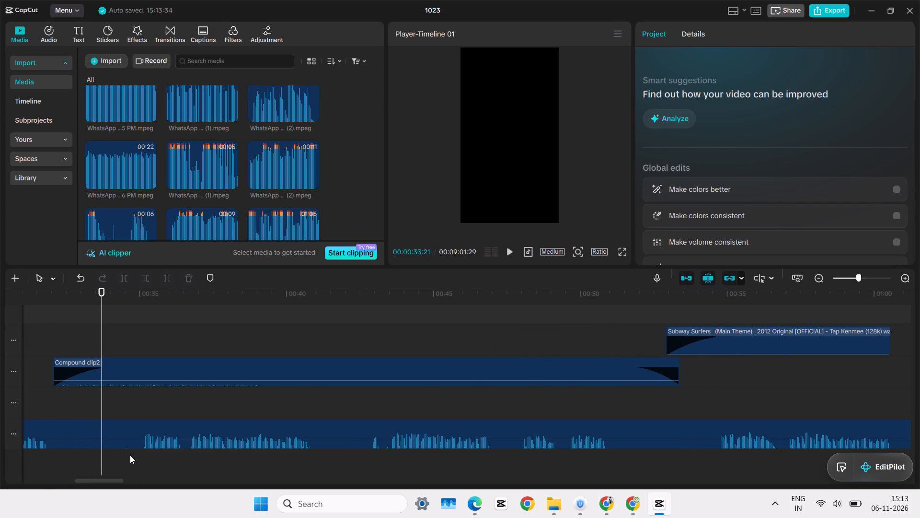
left_click(141, 452)
key("space")
left_click(119, 463)
left_click_drag(119, 463, 0, 493)
left_click(63, 462)
key("space")
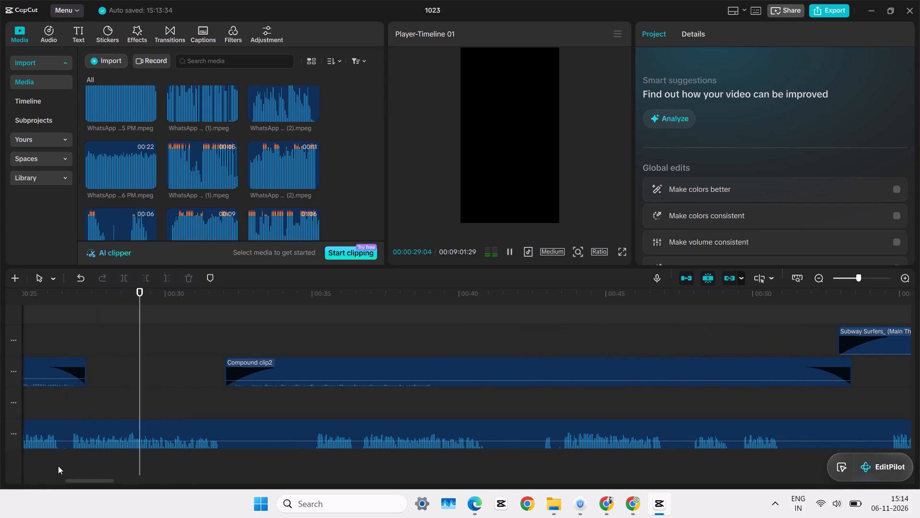
Listen to the phrases between about 00:00:19 and 00:00:31, placing the playhead at the start of the phrase near 00:00:26.
left_click_drag(66, 462, 0, 473)
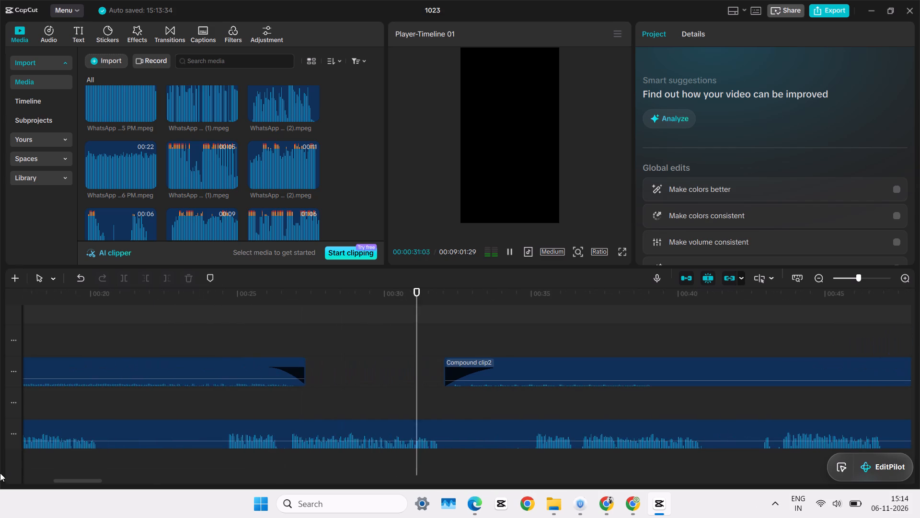
left_click_drag(203, 466, 184, 468)
left_click(69, 462)
key("space")
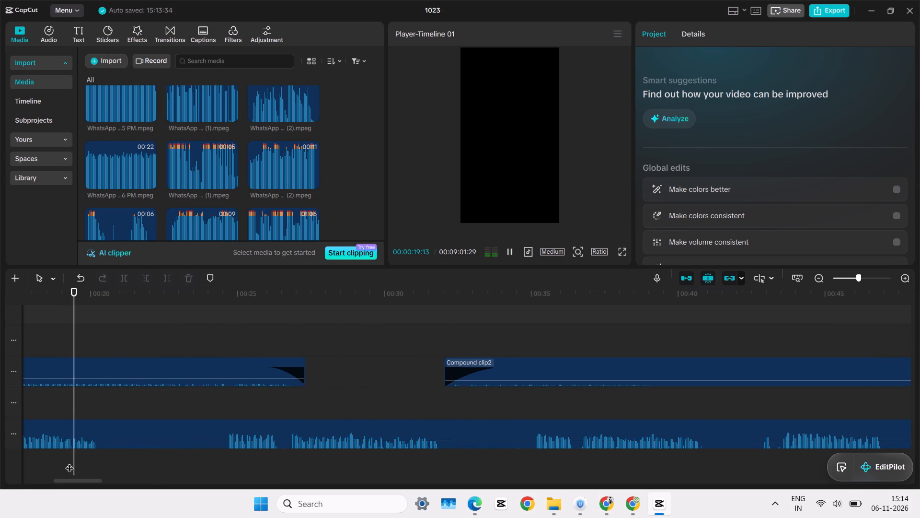
left_click(278, 453)
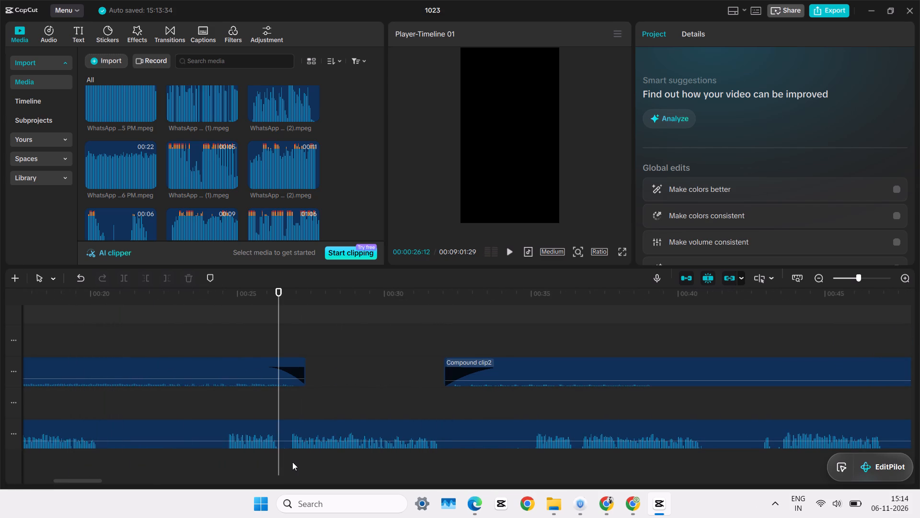
left_click(292, 462)
scroll(293, 462, "up", 14, "ctrl")
left_click(202, 458)
key("space")
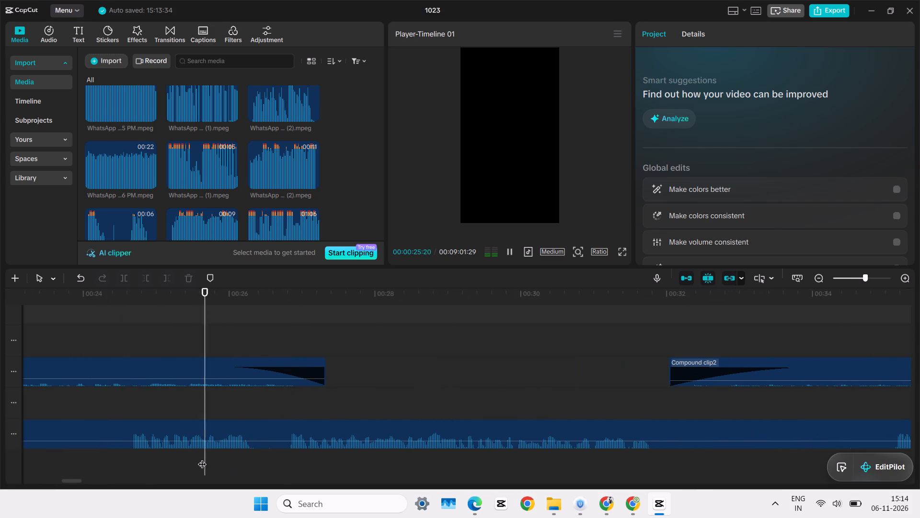
double_click(289, 450)
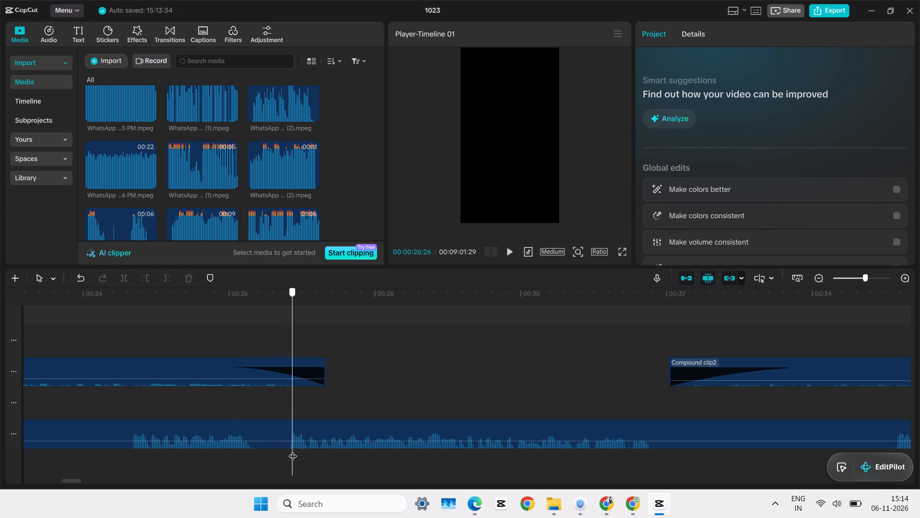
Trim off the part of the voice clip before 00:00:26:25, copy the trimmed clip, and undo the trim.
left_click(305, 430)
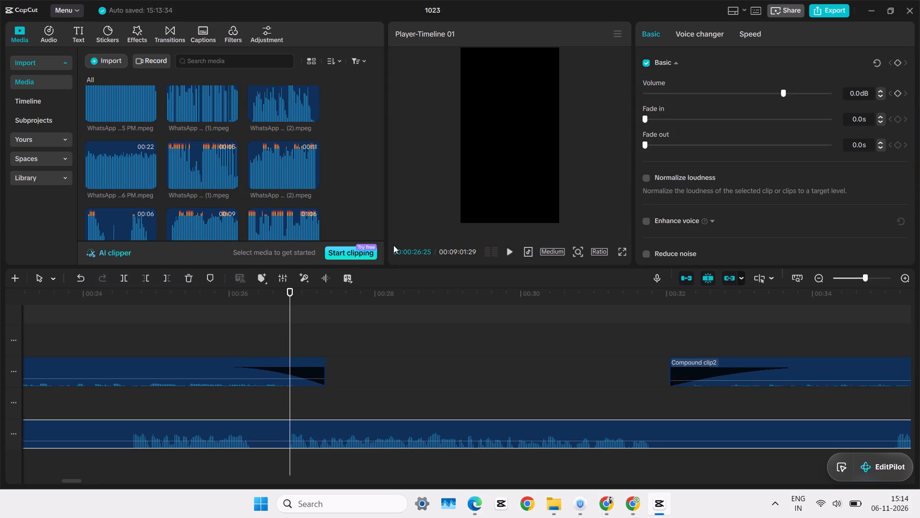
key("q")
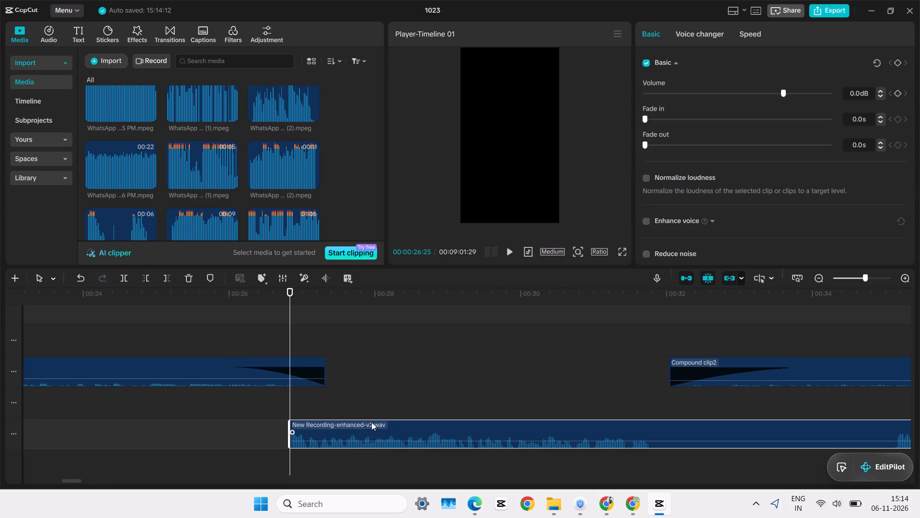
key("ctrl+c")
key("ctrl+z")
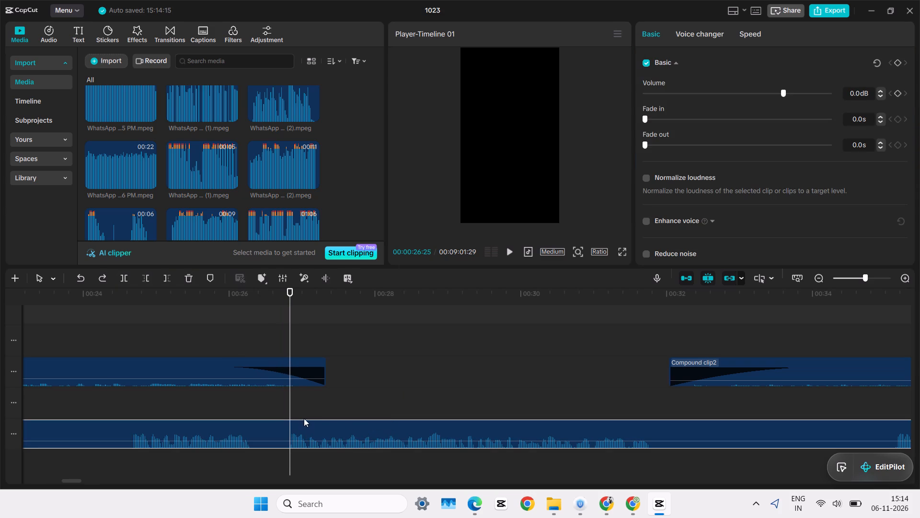
Check the phrase start by ear and split the enhanced voice recording at 00:00:26:25.
key("space")
key("space")
left_click(289, 407)
key("space")
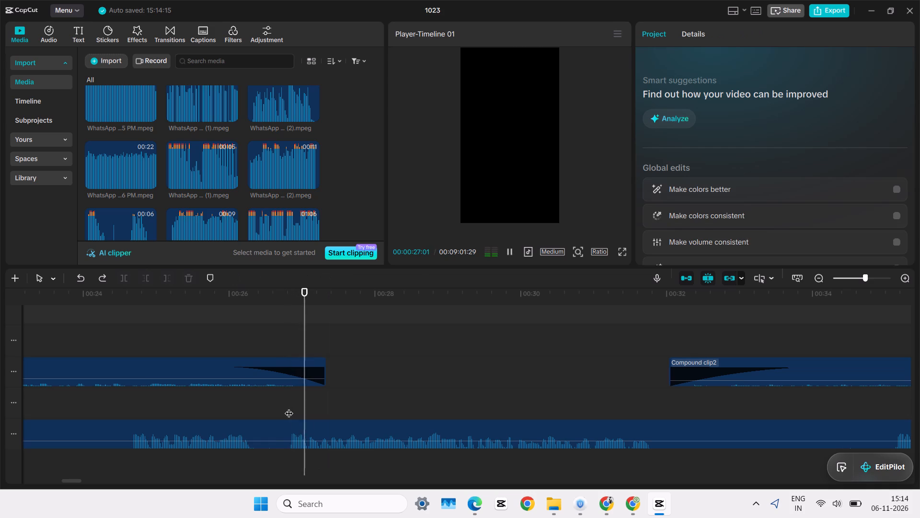
key("space")
left_click(289, 407)
left_click(288, 426)
key("ctrl+b")
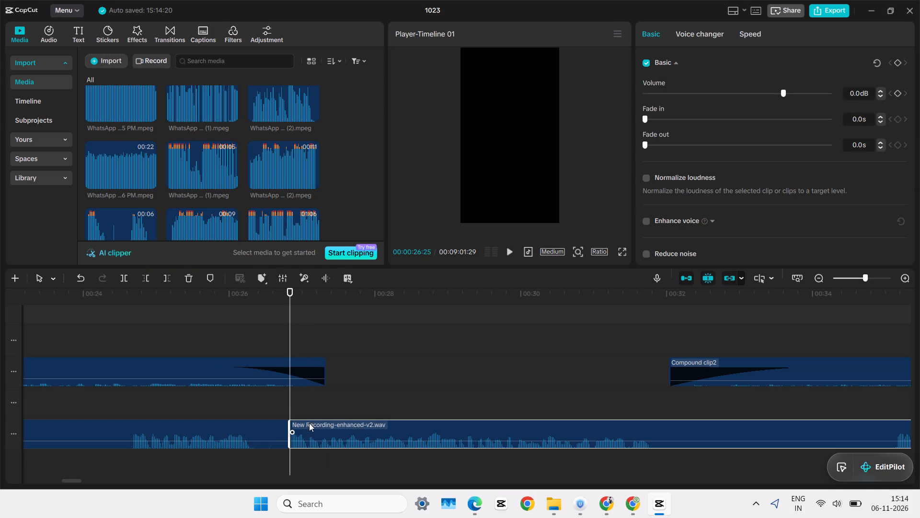
Listen to the phrase through its end and split the voice recording at 00:00:31:24.
key("space")
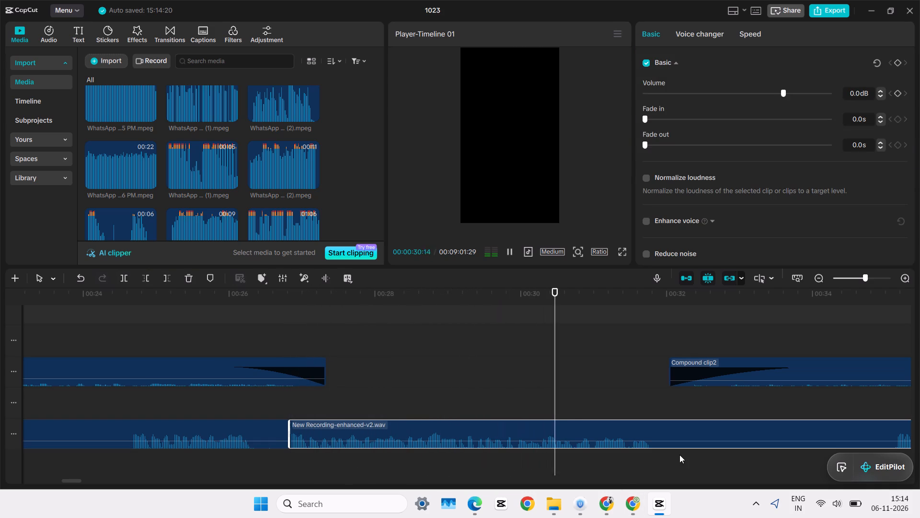
left_click(637, 409)
left_click_drag(637, 409, 645, 405)
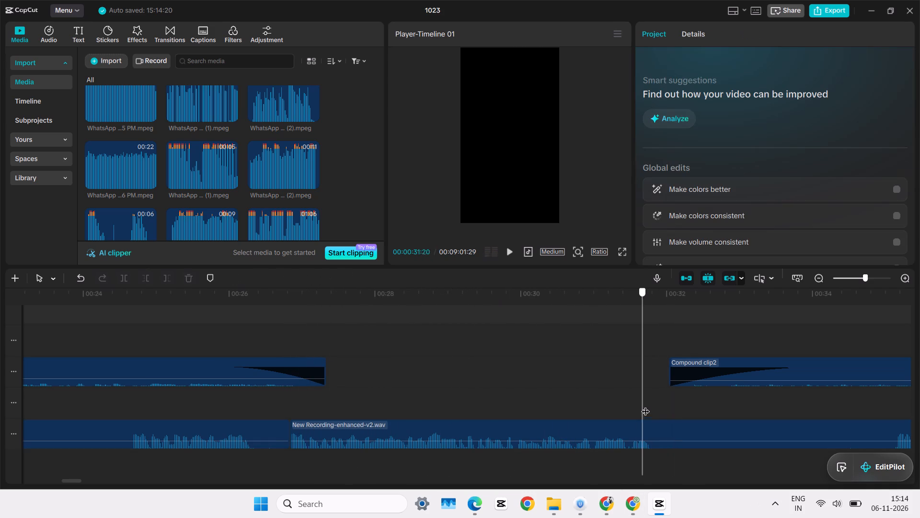
left_click_drag(645, 405, 651, 405)
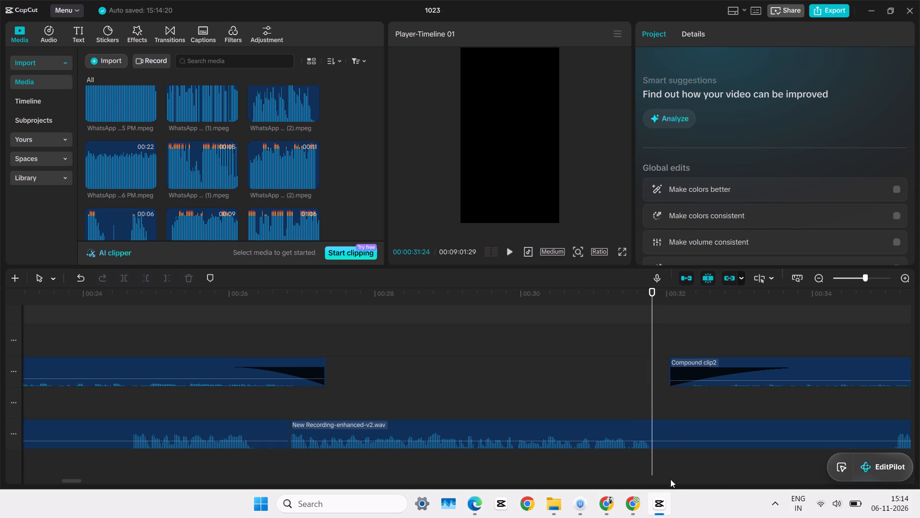
left_click(671, 437)
key("ctrl+b")
Move the leftover piece before the phrase to a separate lower track, and place the phrase clip directly after the second voice clip.
scroll(552, 417, "down", 2, "ctrl")
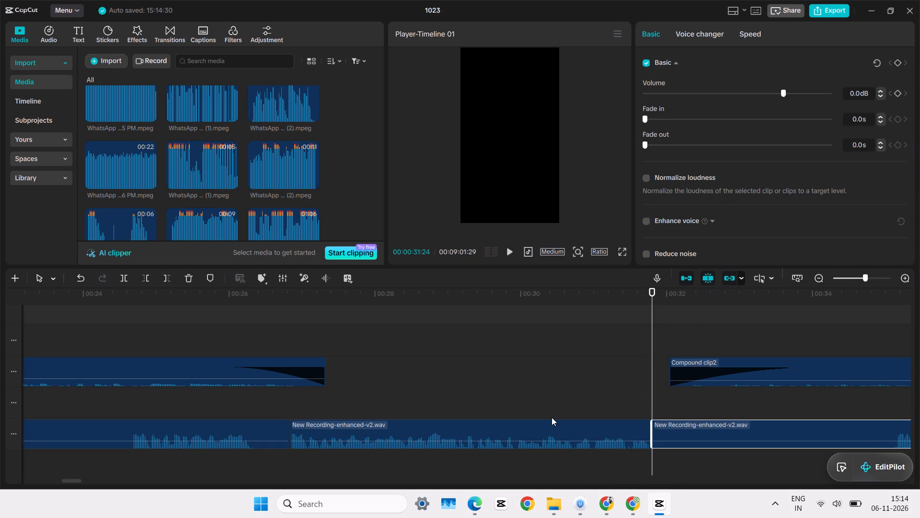
scroll(552, 417, "down", 13, "ctrl")
left_click_drag(386, 432, 672, 476)
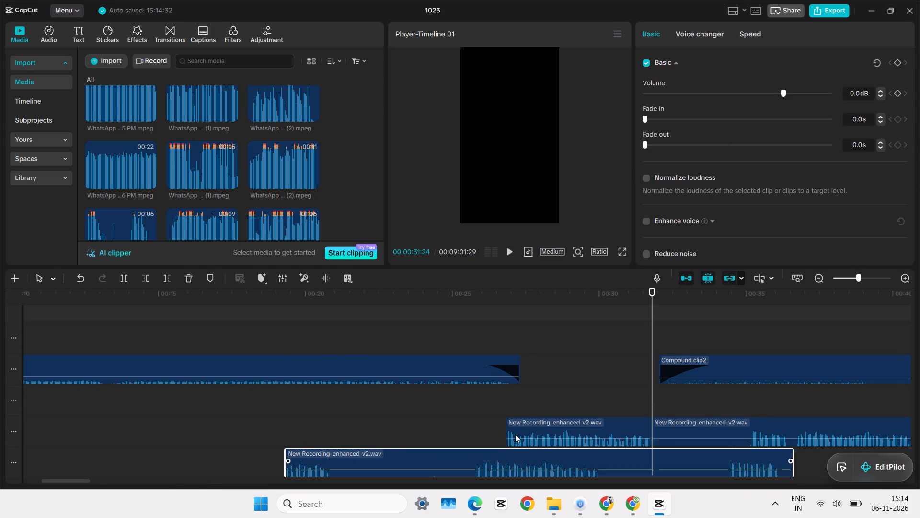
left_click(547, 432)
left_click_drag(548, 422, 0, 387)
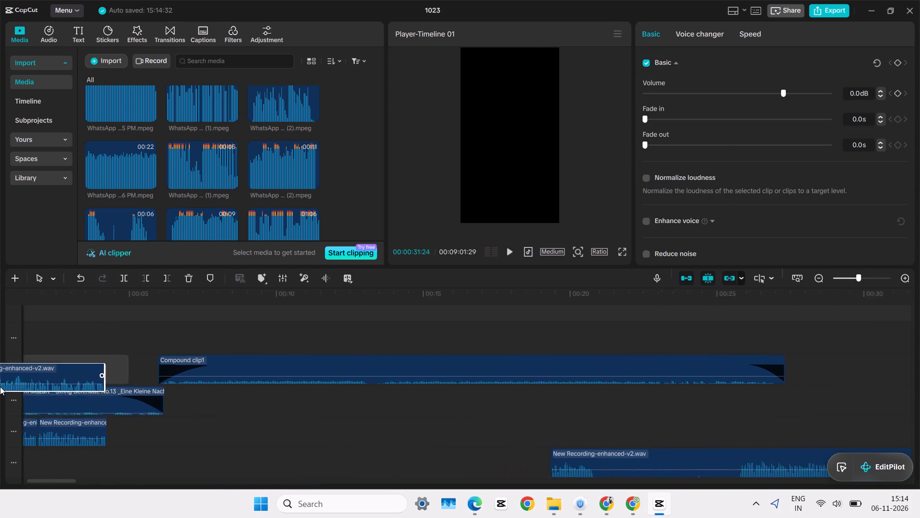
left_click_drag(0, 387, 215, 430)
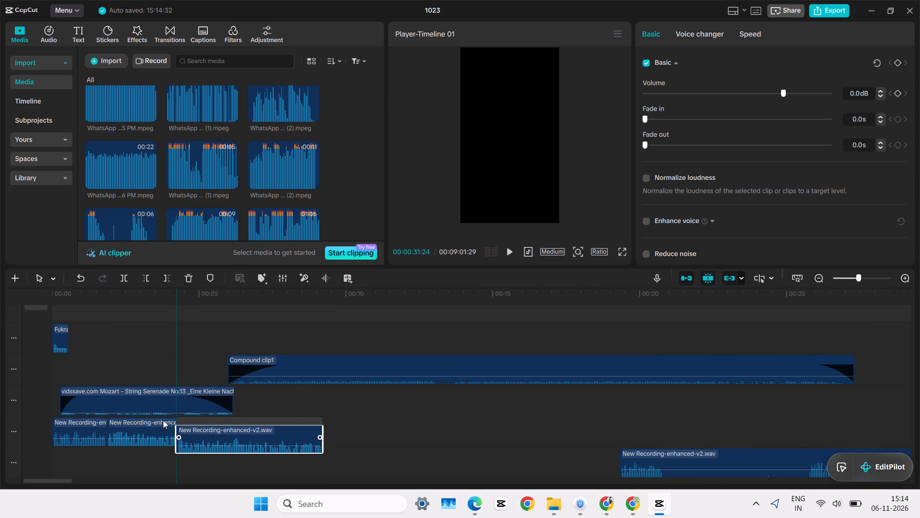
Play back the three joined voice clips from the timeline start to check the transitions between phrases.
left_click(156, 454)
key("space")
scroll(151, 436, "up", 3, "ctrl")
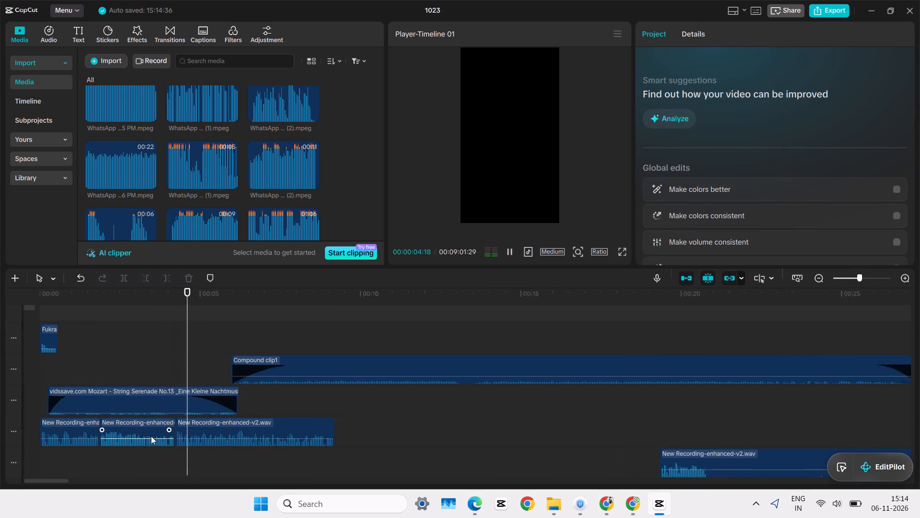
scroll(151, 436, "up", 6, "ctrl")
left_click(91, 477)
key("space")
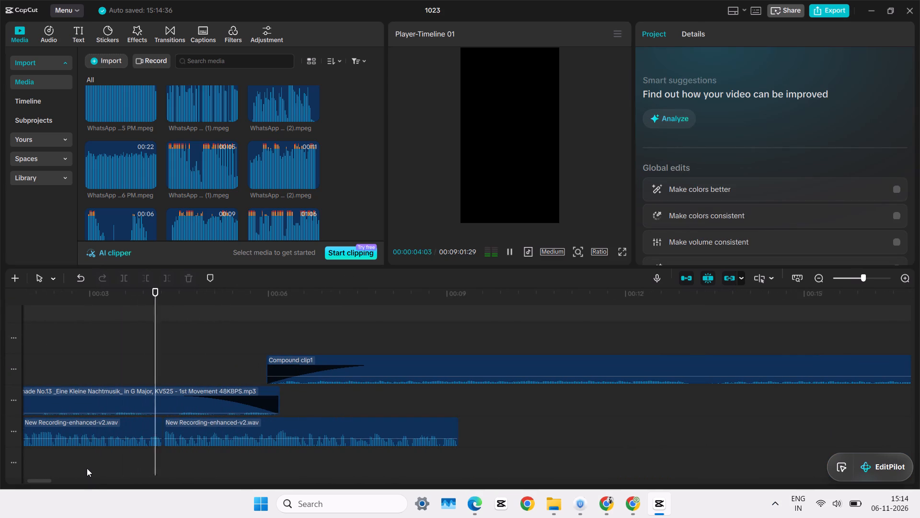
left_click(94, 456)
left_click_drag(94, 456, 0, 480)
key("space")
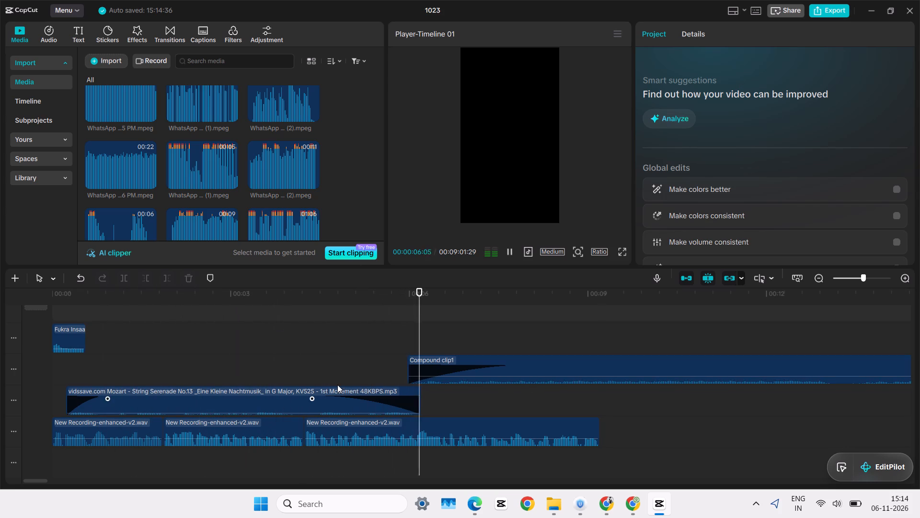
left_click(258, 357)
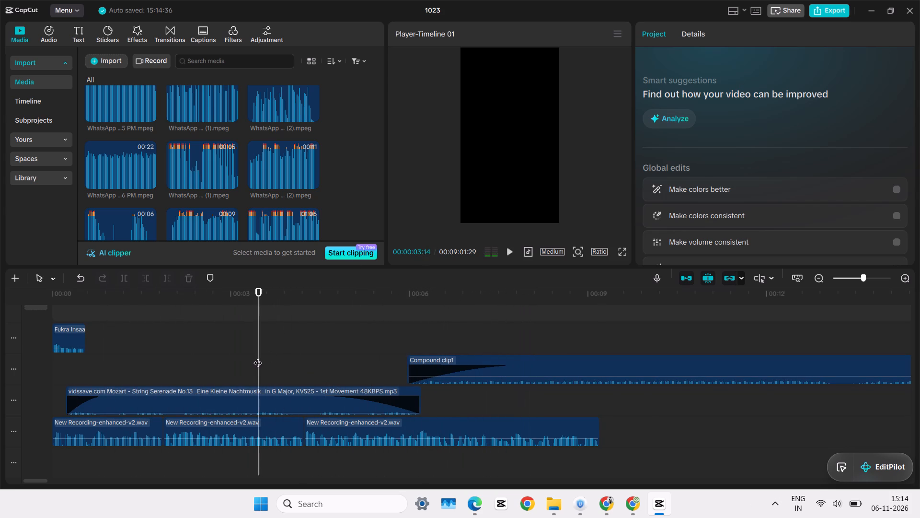
key("space")
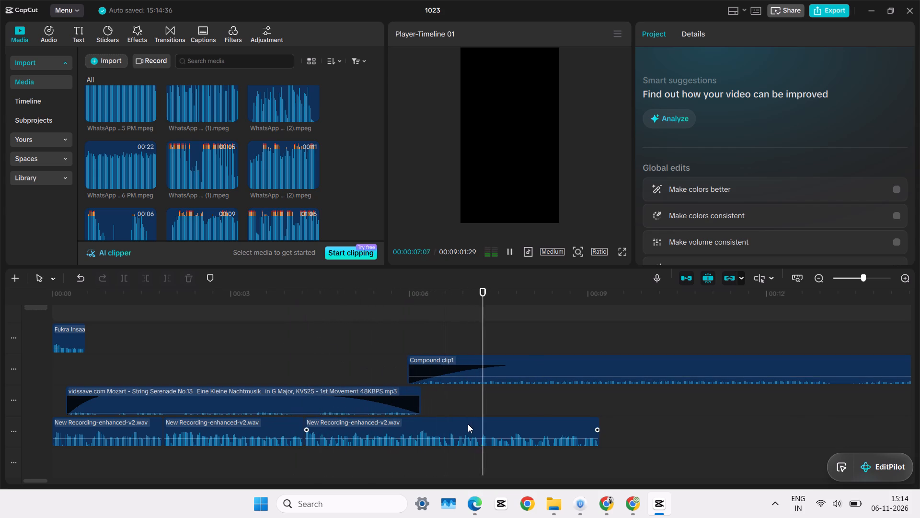
scroll(644, 414, "down", 7, "ctrl")
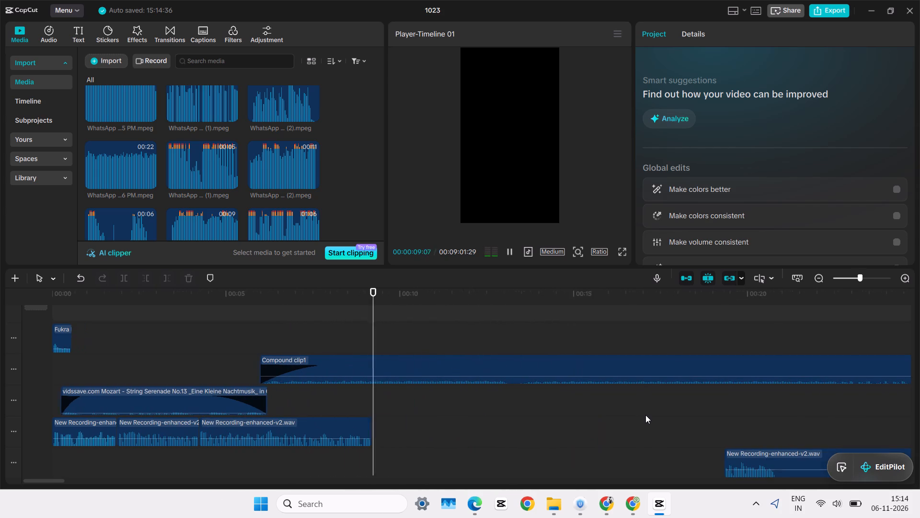
Listen to the leftover voice piece on the lower track, shift it earlier, and delete it.
left_click(723, 442)
key("space")
left_click_drag(701, 433, 919, 403)
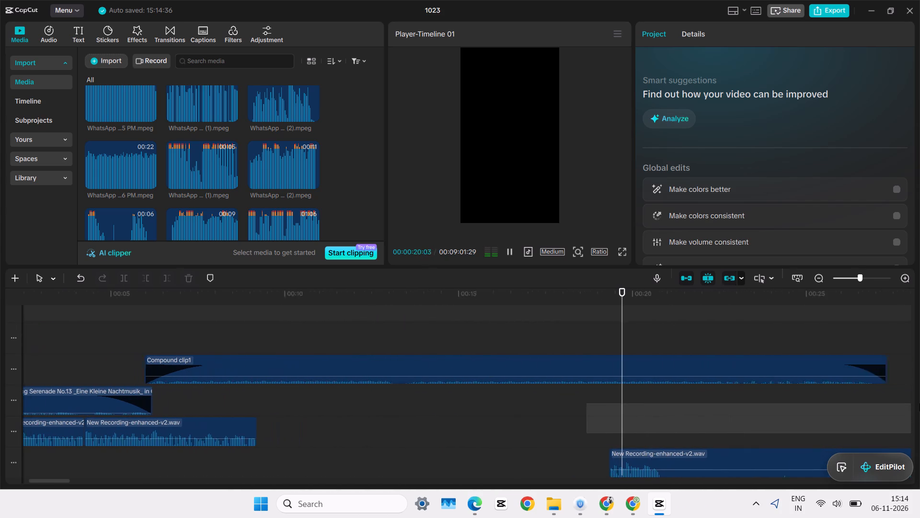
left_click_drag(919, 403, 856, 405)
scroll(637, 427, "down", 4)
left_click(529, 417)
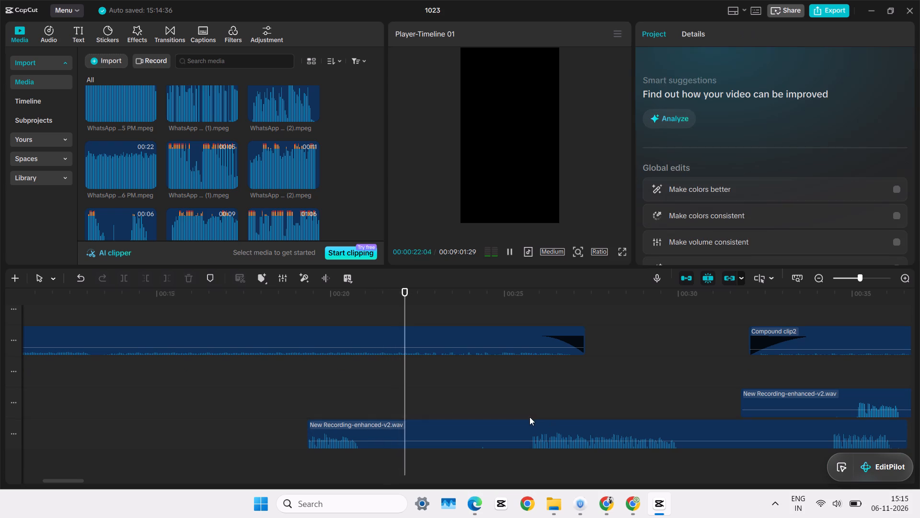
key("space")
left_click_drag(645, 425, 409, 449)
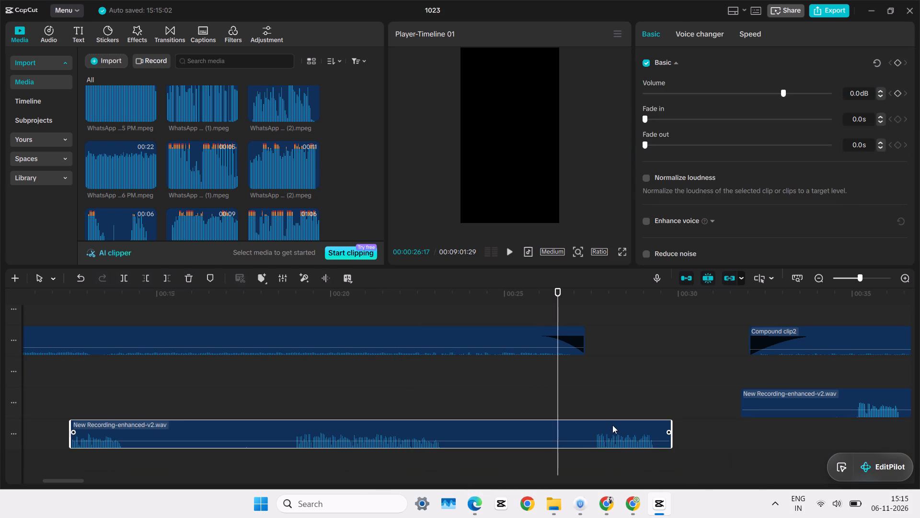
left_click(602, 417)
key("space")
left_click(586, 426)
key("Delete")
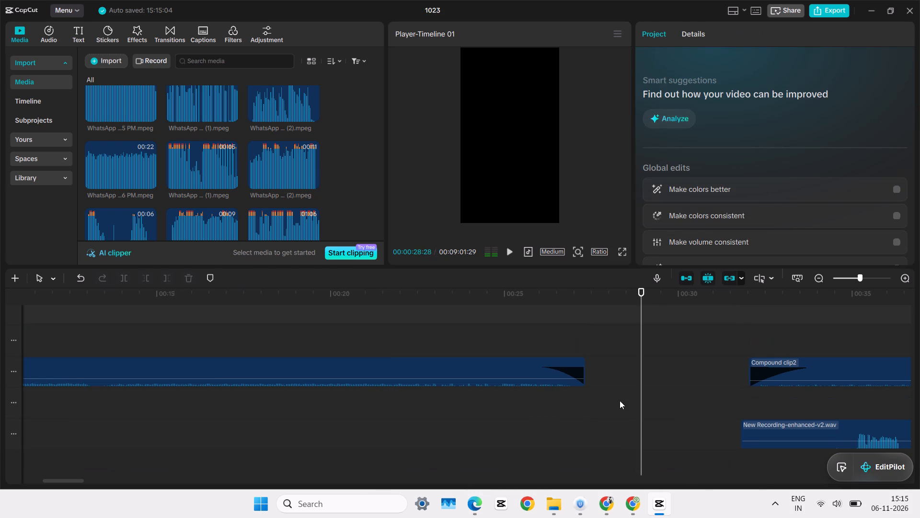
Listen to the remaining voice recording's phrases between about 00:00:32 and 00:00:57 for the next wanted phrase.
left_click(736, 400)
key("space")
left_click_drag(824, 403, 919, 389)
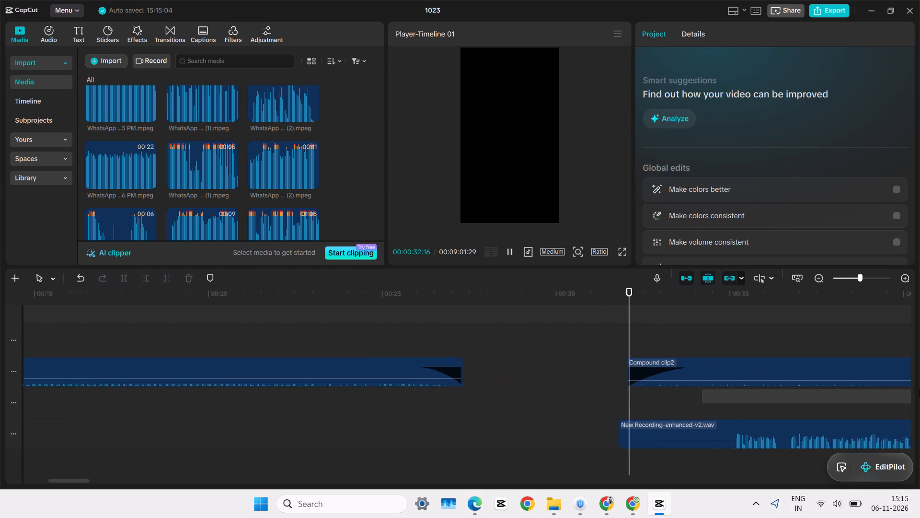
left_click_drag(919, 389, 919, 403)
left_click_drag(673, 397, 733, 411)
left_click(690, 408)
key("space")
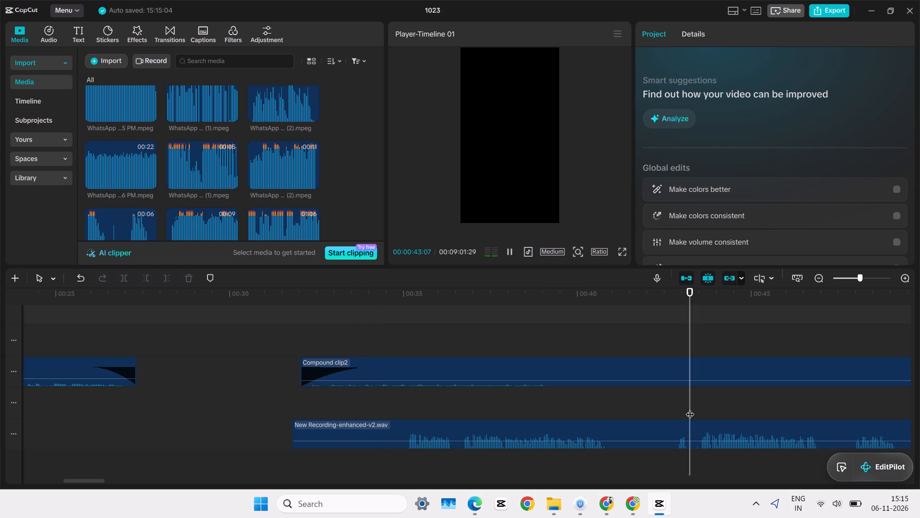
left_click_drag(640, 397, 919, 402)
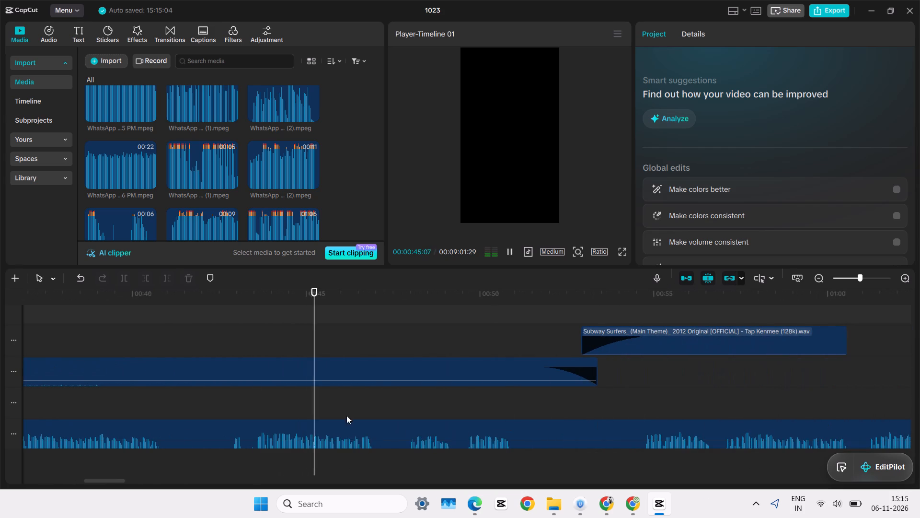
left_click(636, 410)
key("space")
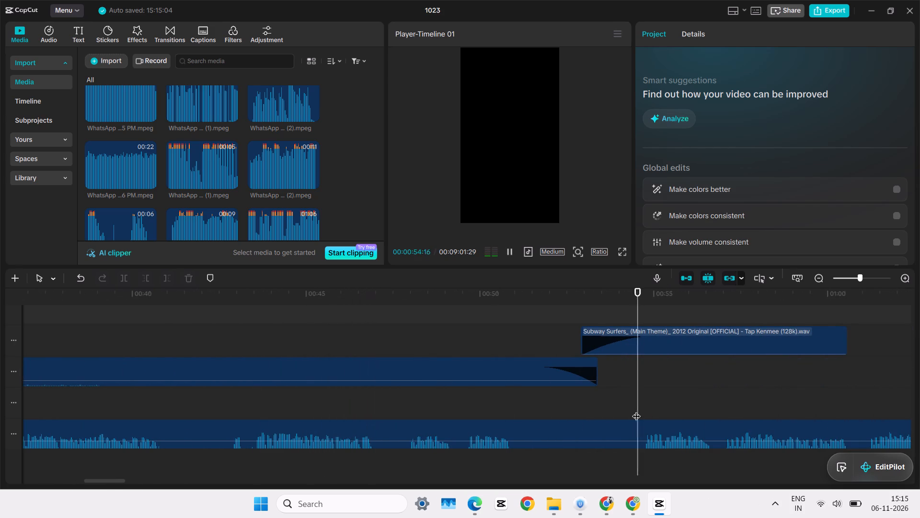
left_click_drag(563, 400, 919, 412)
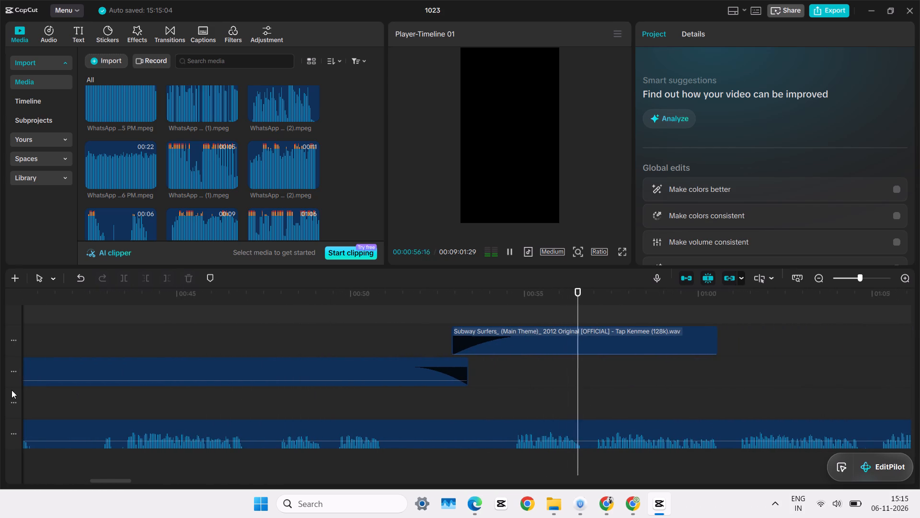
left_click(125, 404)
key("space")
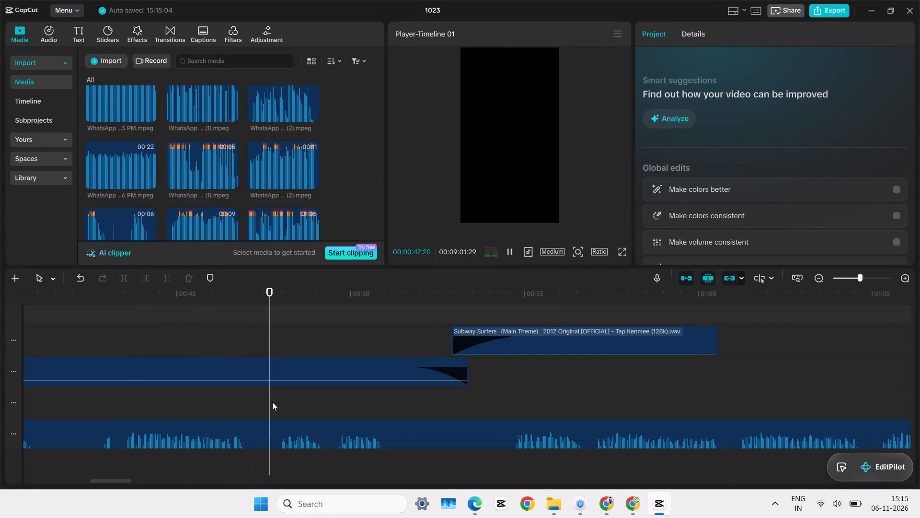
left_click(125, 407)
left_click(511, 417)
key("space")
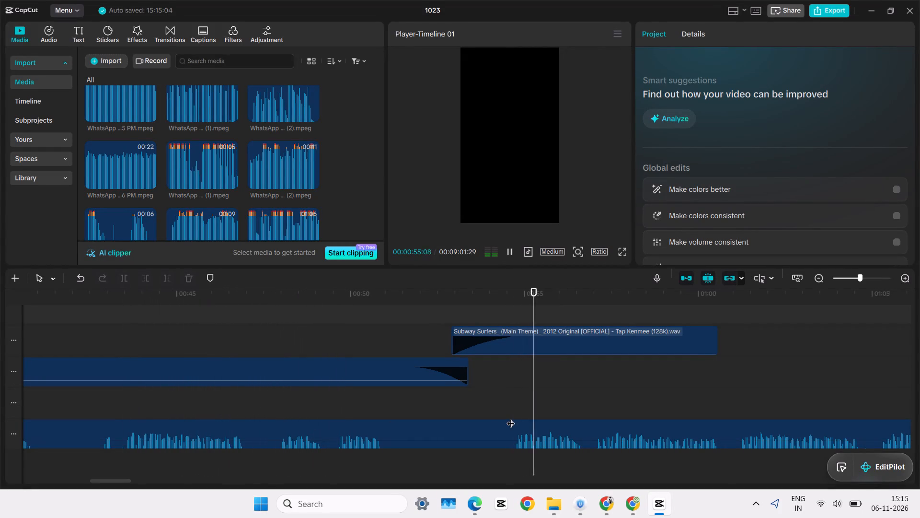
left_click(595, 405)
key("space")
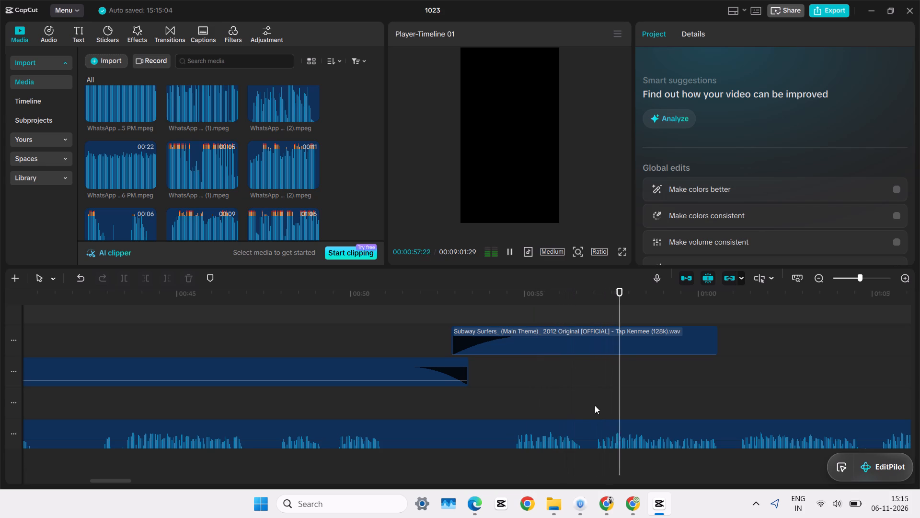
Listen to the voice recording's phrases between about 00:01:01 and 00:01:23 for the next wanted phrase.
left_click_drag(729, 401, 919, 391)
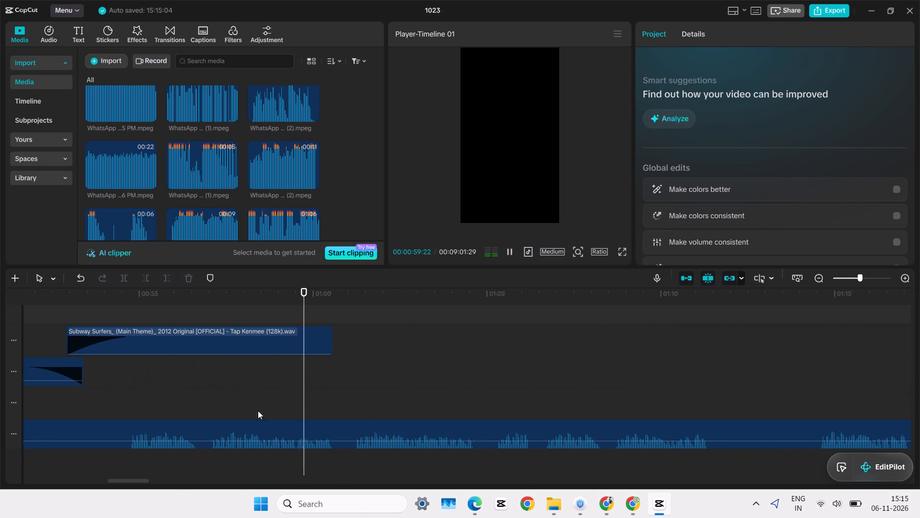
left_click(358, 409)
key("space")
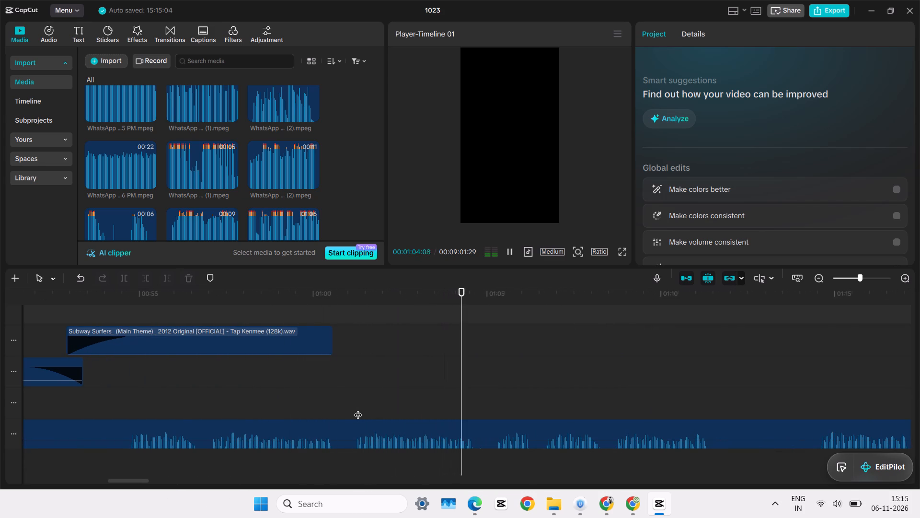
left_click(613, 402)
key("space")
left_click_drag(588, 397, 746, 396)
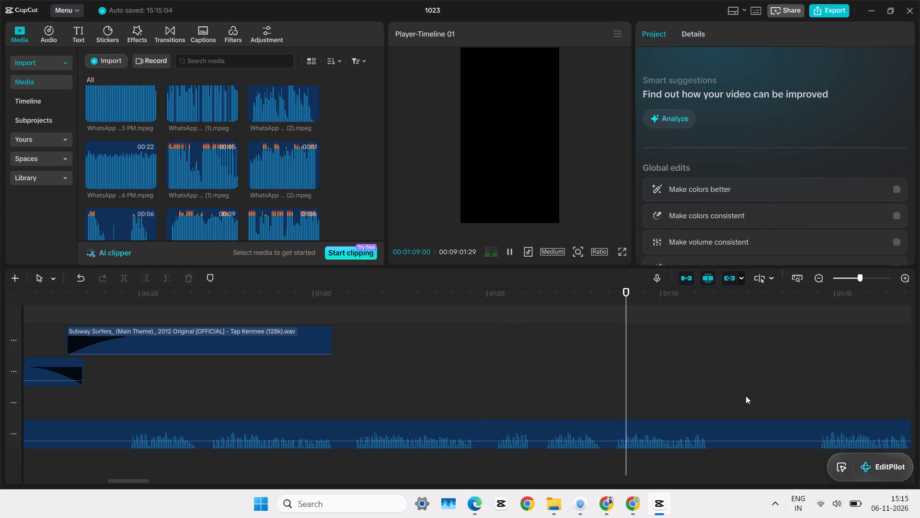
left_click_drag(746, 396, 919, 366)
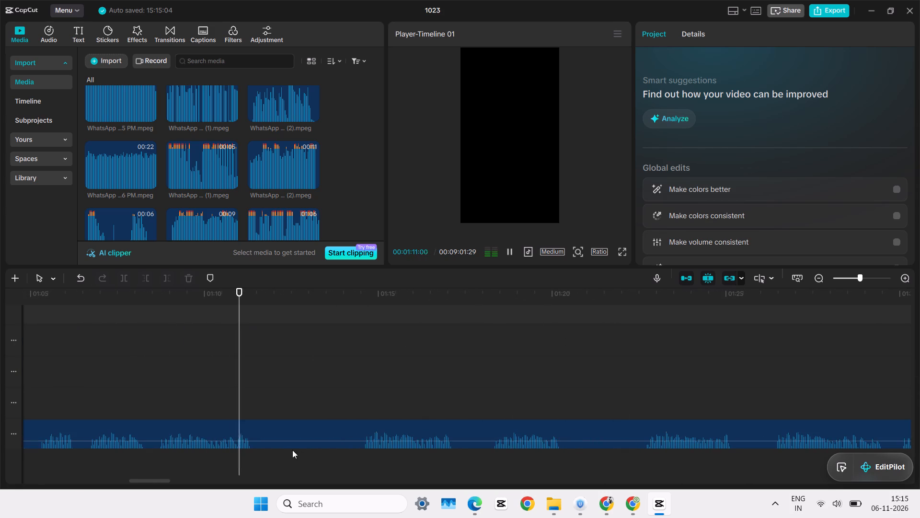
left_click(369, 409)
key("space")
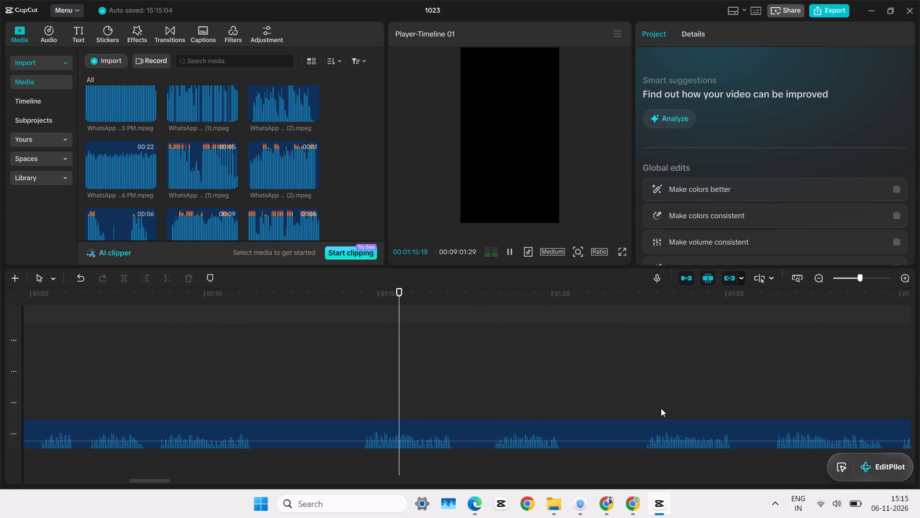
left_click(644, 407)
key("space")
Listen to the phrases between about 00:01:26 and 00:01:51, placing the playhead at the phrase start at 00:01:39:09.
left_click_drag(603, 407, 919, 388)
left_click(394, 391)
key("space")
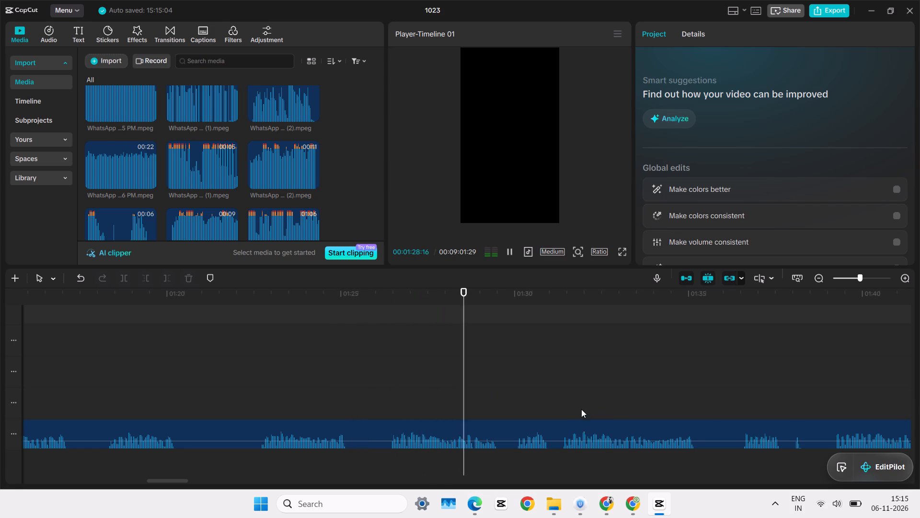
left_click(570, 414)
key("space")
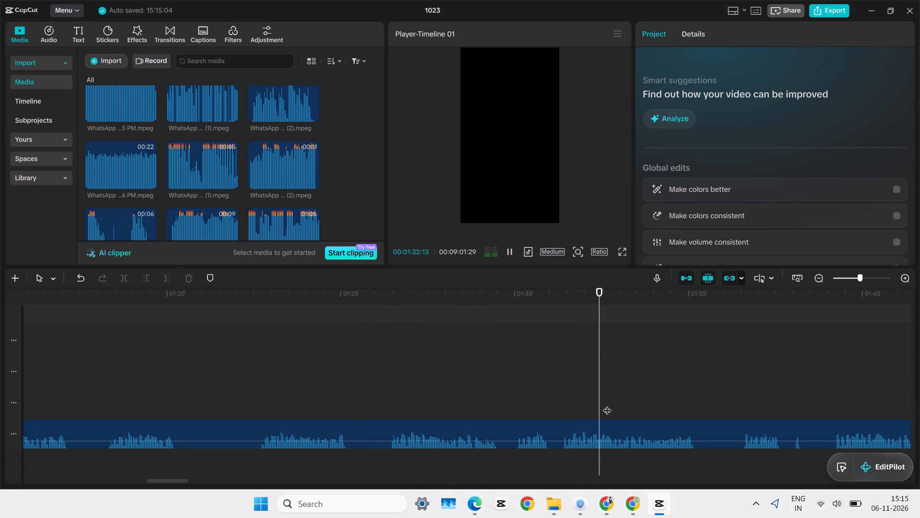
left_click_drag(718, 400, 919, 399)
left_click(103, 391)
left_click_drag(103, 391, 0, 394)
left_click(115, 388)
key("space")
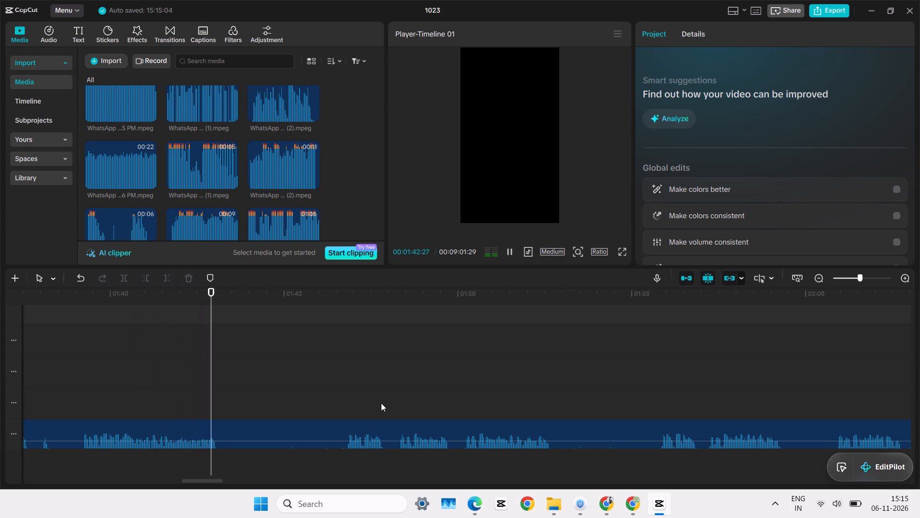
left_click(453, 402)
key("space")
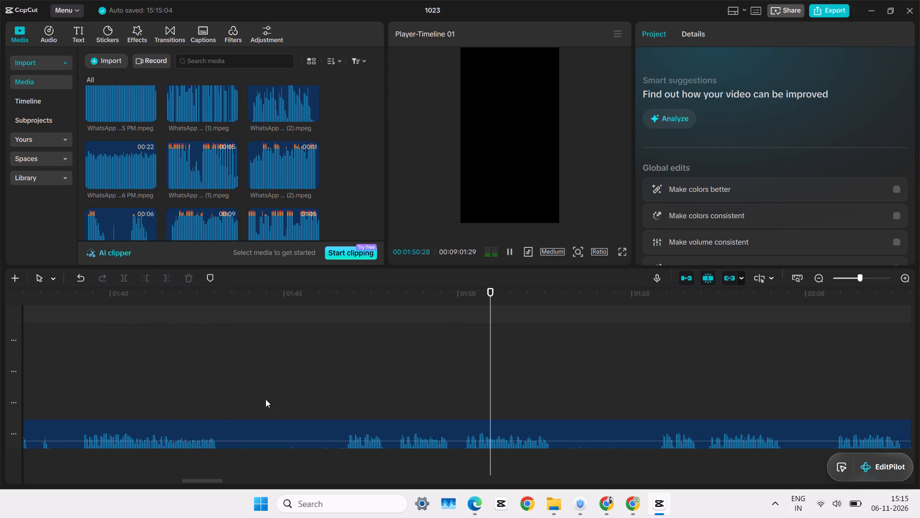
left_click(129, 391)
left_click_drag(126, 391, 86, 398)
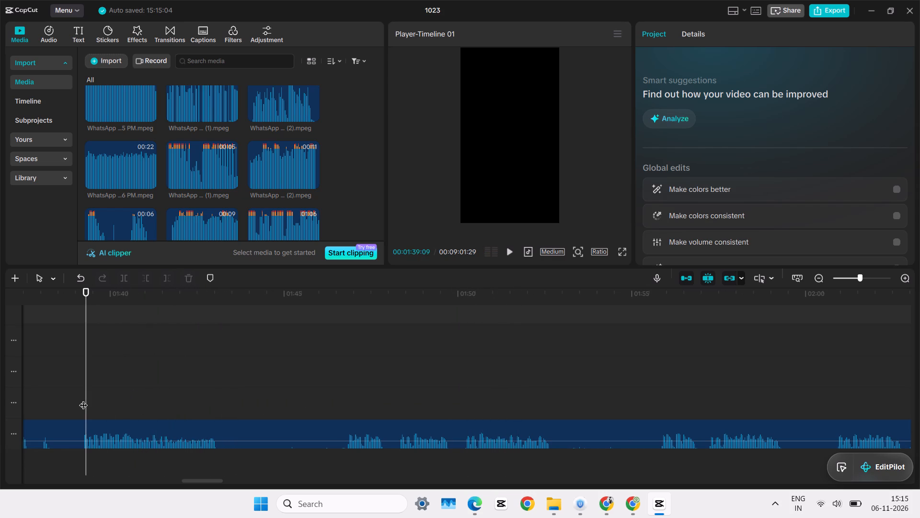
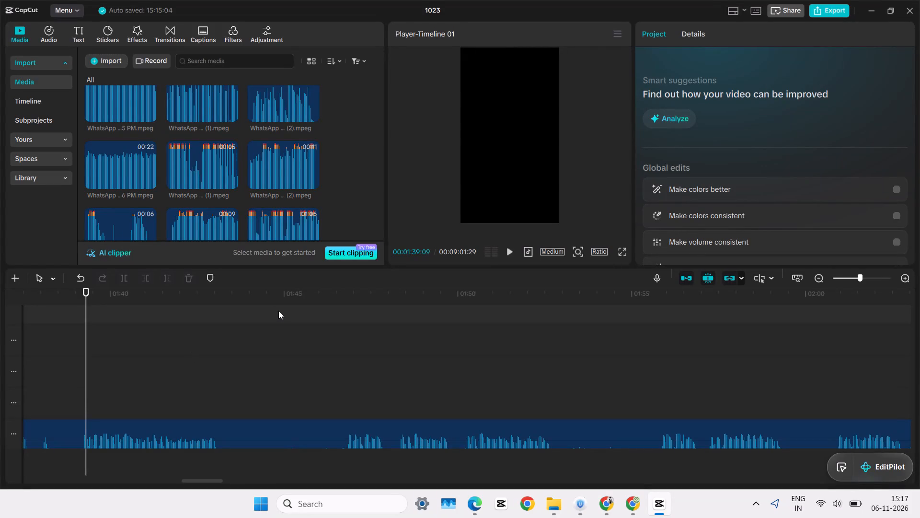
Listen to the phrase at 00:01:39 and trim away everything in the long voice recording before its start at 00:01:39:07.
scroll(279, 310, "up", 1)
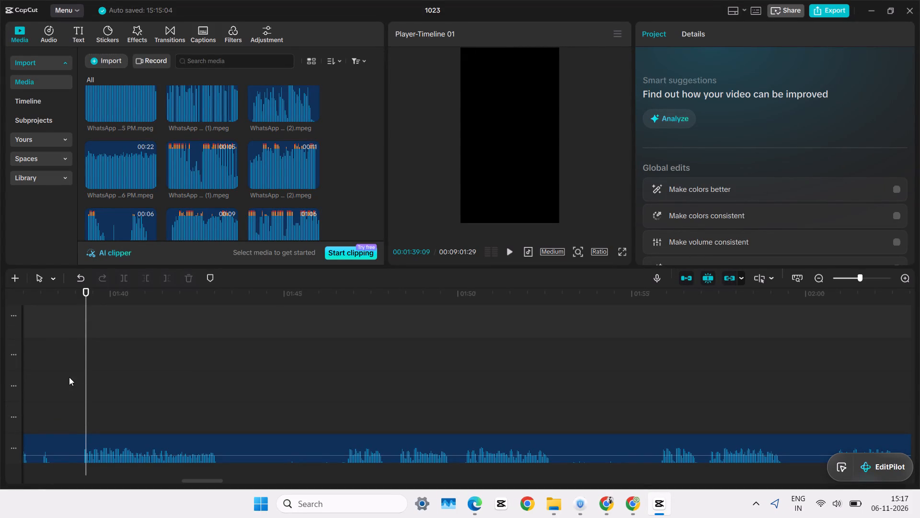
left_click(69, 377)
key("space")
scroll(79, 381, "up", 9, "ctrl")
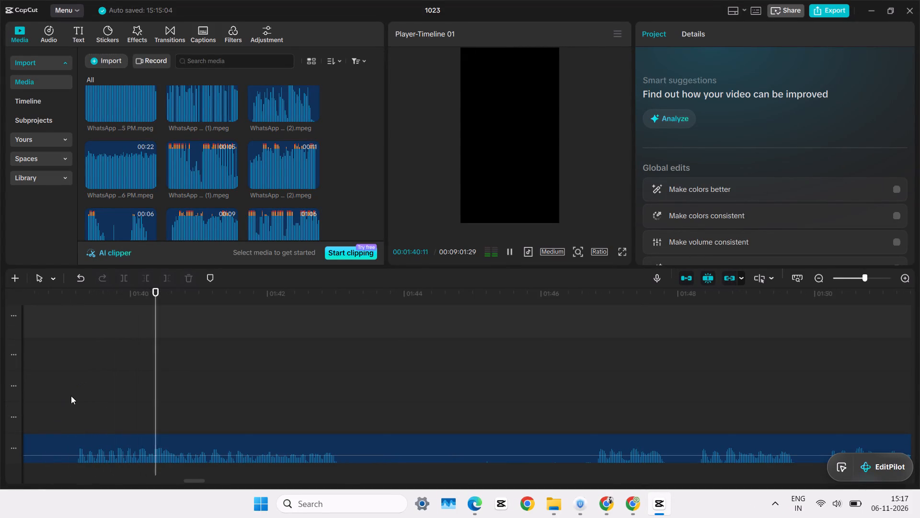
left_click(71, 396)
left_click_drag(71, 396, 78, 393)
key("space")
key("space")
left_click(78, 393)
left_click(88, 435)
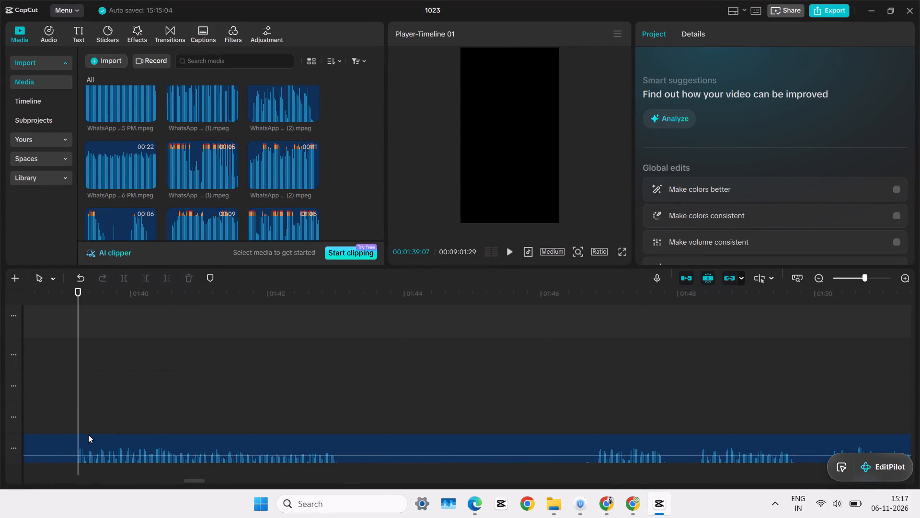
key("q")
Move the trimmed voice recording back so it starts directly after the third voice clip, at about 00:00:09.
left_click_drag(117, 452, 100, 455)
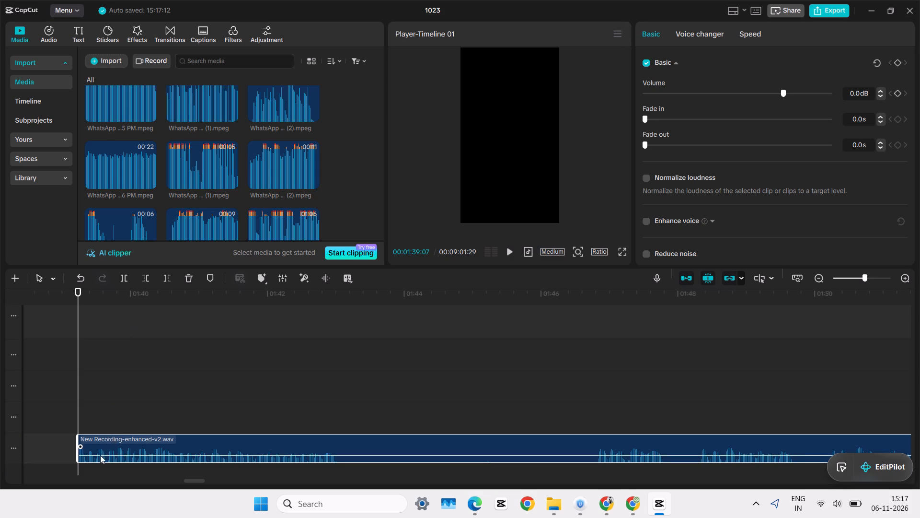
left_click_drag(100, 455, 0, 517)
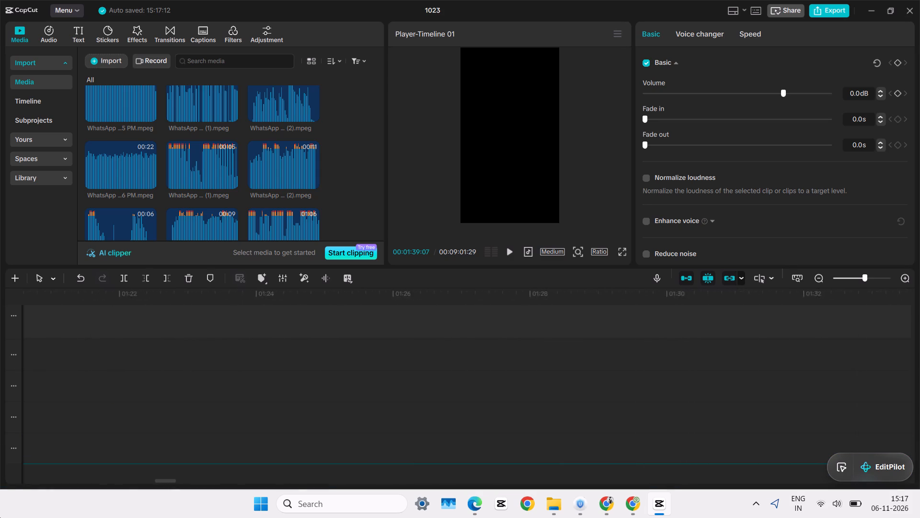
left_click_drag(0, 517, 42, 474)
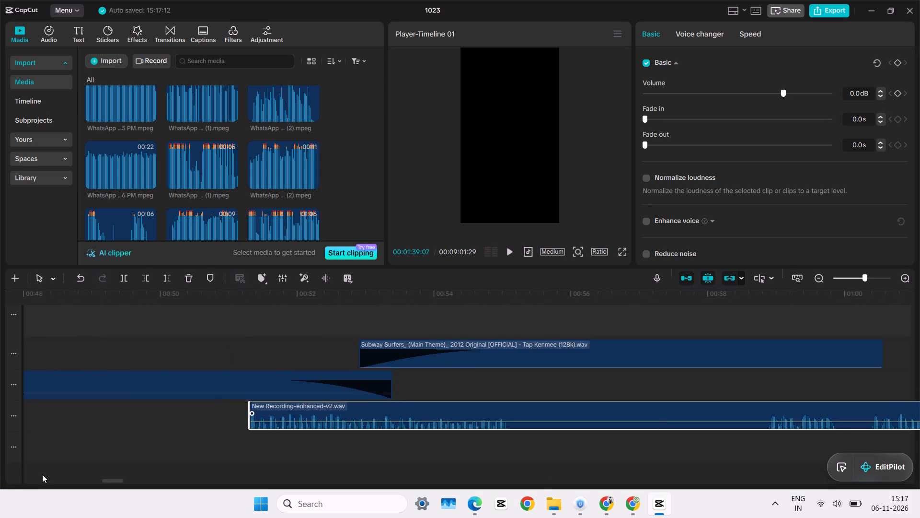
left_click_drag(42, 474, 0, 517)
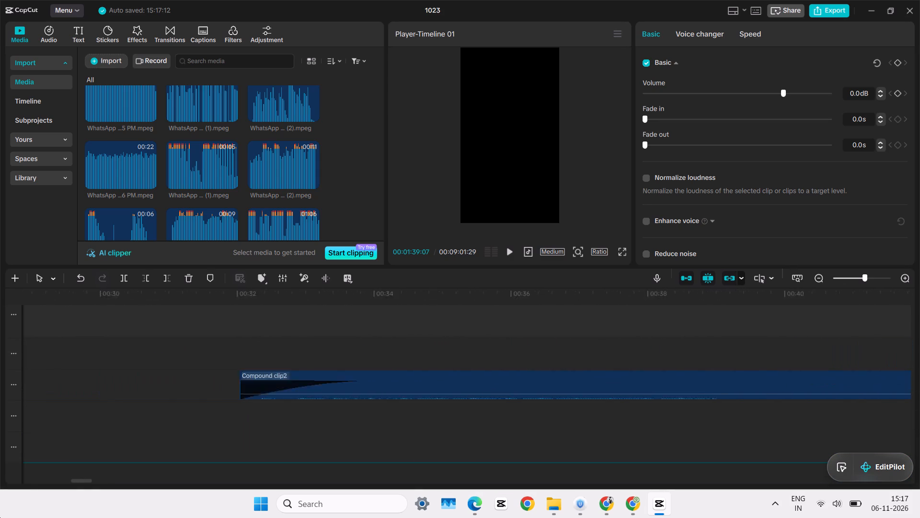
left_click_drag(0, 517, 757, 475)
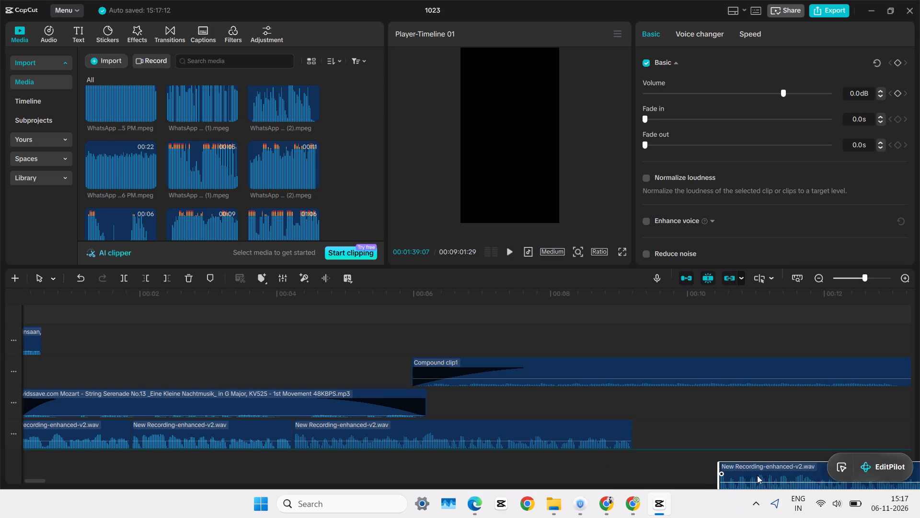
left_click_drag(757, 475, 669, 445)
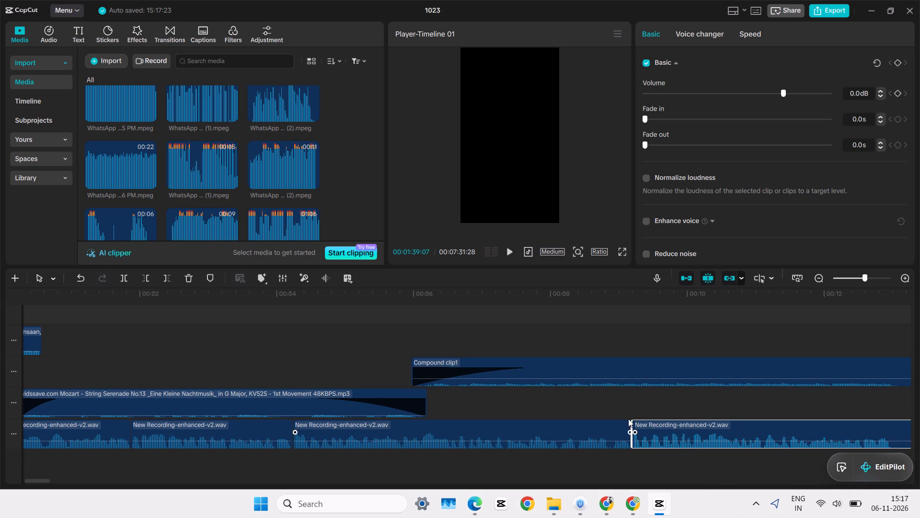
Listen to the joined voice clips from about 00:00:04 to 00:00:10 to check the phrase order.
left_click(616, 410)
key("space")
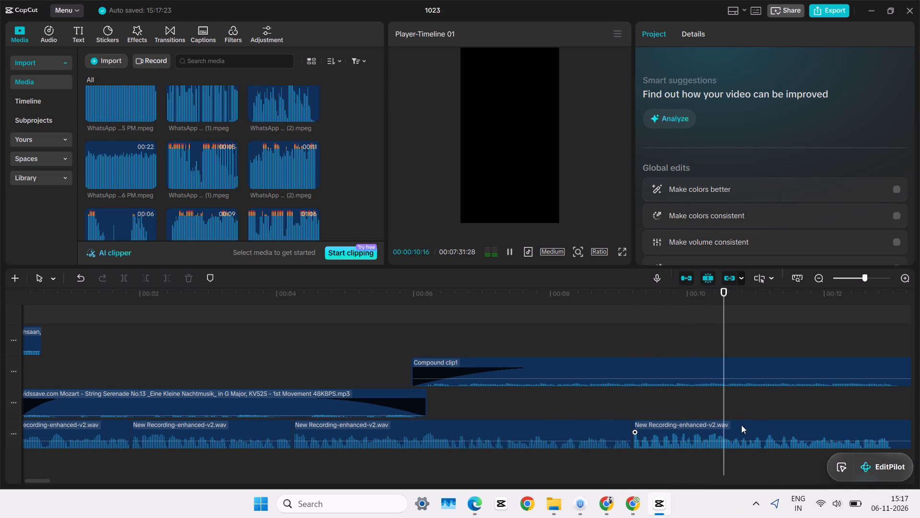
left_click(478, 400)
key("space")
scroll(478, 400, "down", 5, "ctrl")
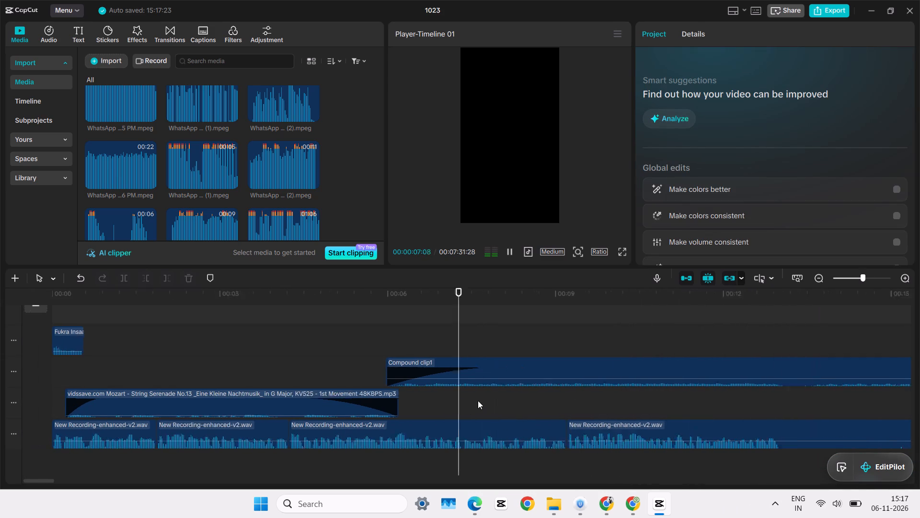
scroll(478, 400, "down", 3, "ctrl")
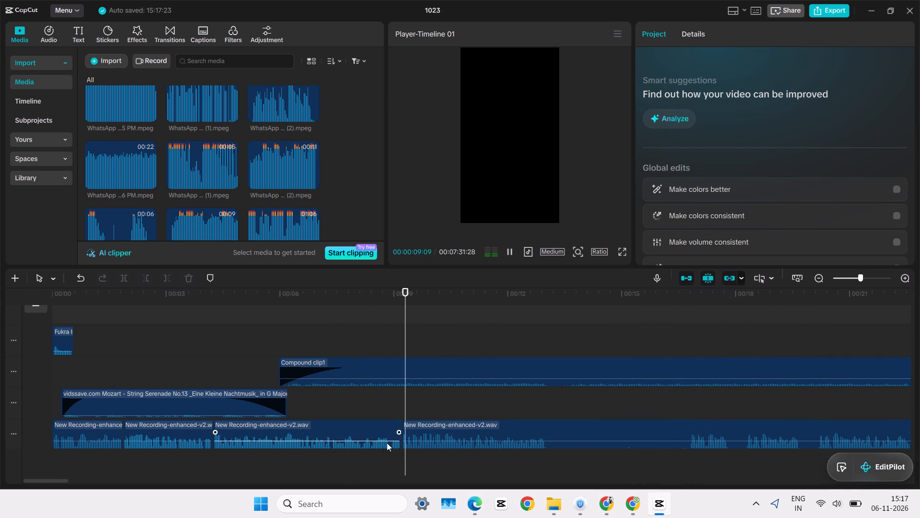
left_click(199, 465)
key("space")
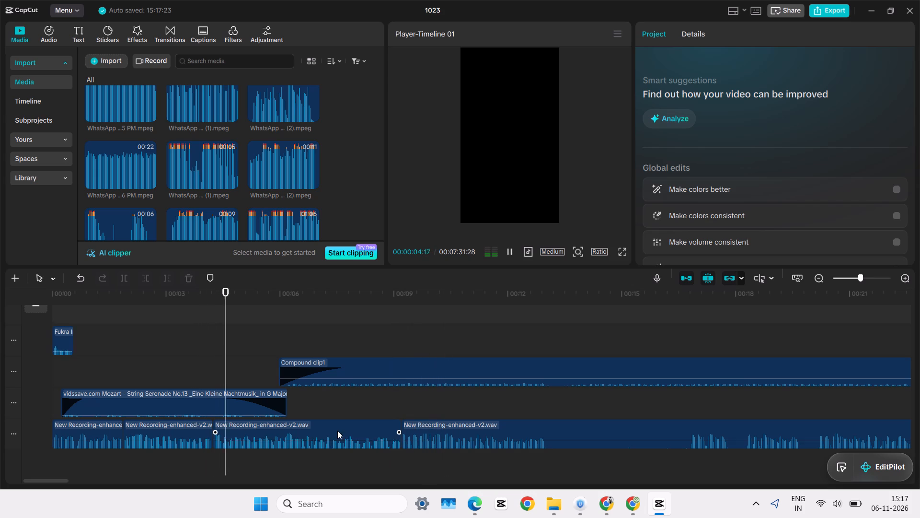
Swap the order: set the third voice clip aside on a lower track at about 00:00:10 and butt the long recording against the second clip.
left_click_drag(328, 426, 409, 482)
left_click_drag(443, 433, 324, 439)
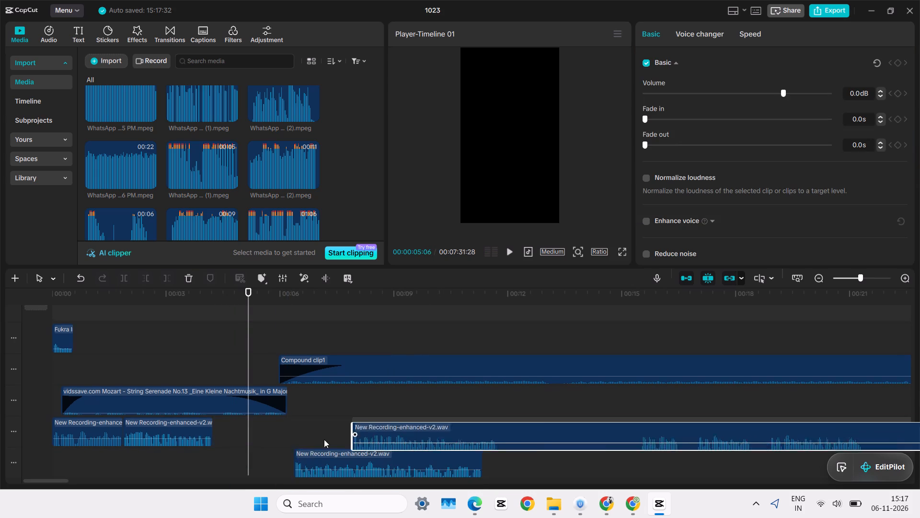
left_click_drag(324, 439, 254, 443)
left_click_drag(347, 457, 433, 455)
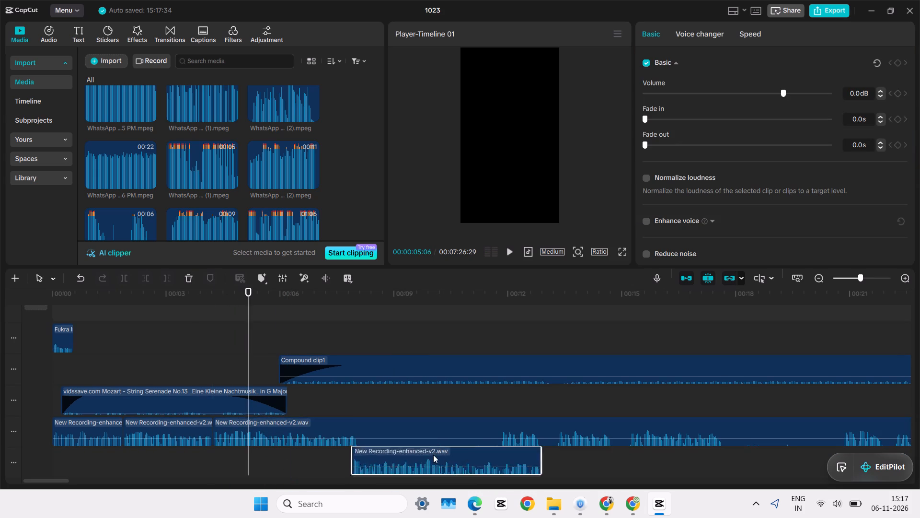
left_click_drag(433, 455, 499, 455)
Listen to the reordered voice phrases and split the long recording at the phrase end at 00:00:08:01.
left_click(199, 465)
key("space")
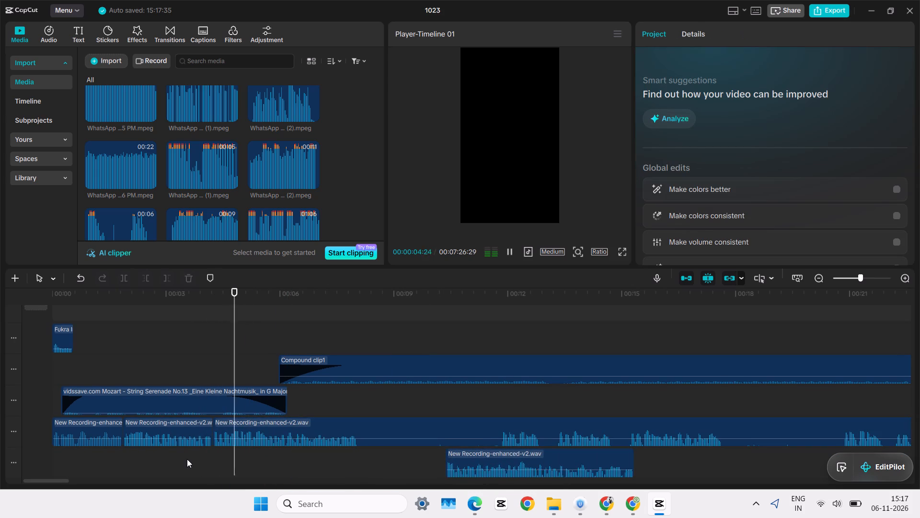
left_click(187, 459)
key("space")
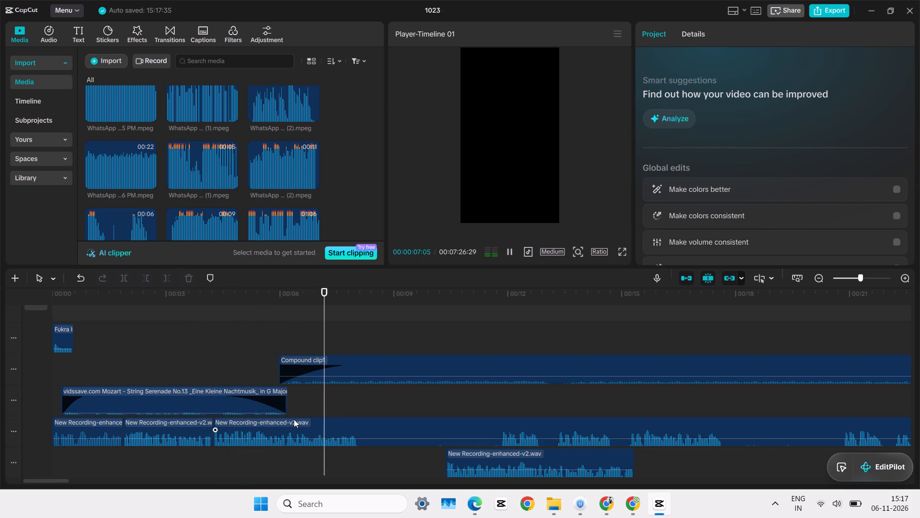
left_click(344, 423)
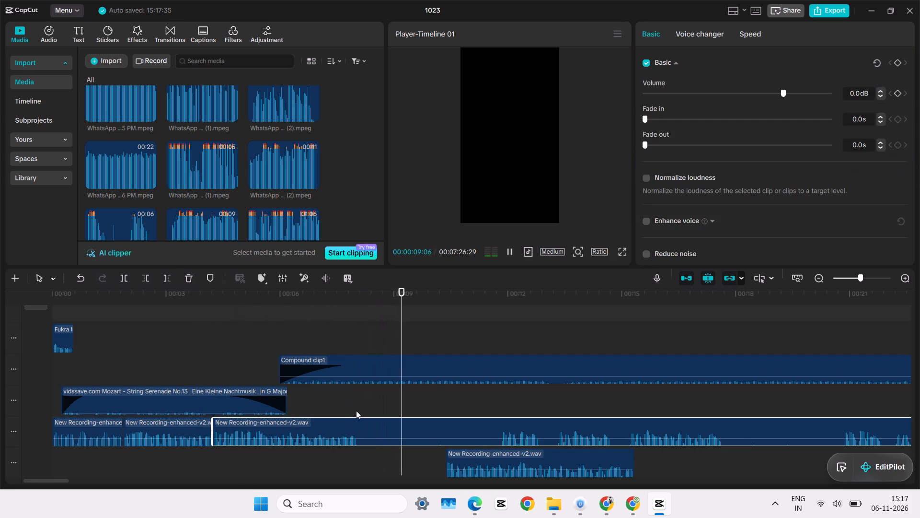
scroll(356, 411, "up", 7, "ctrl")
left_click(351, 409)
left_click_drag(351, 409, 323, 418)
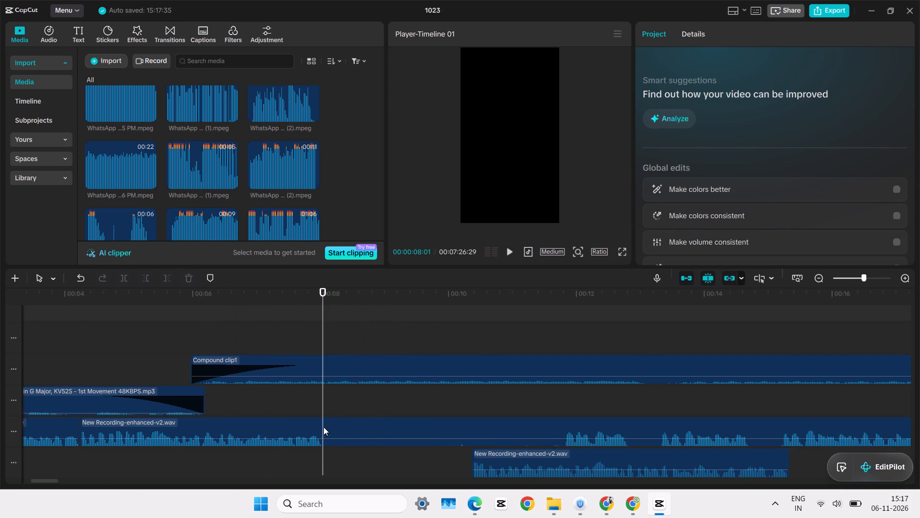
left_click(324, 436)
key("ctrl+b")
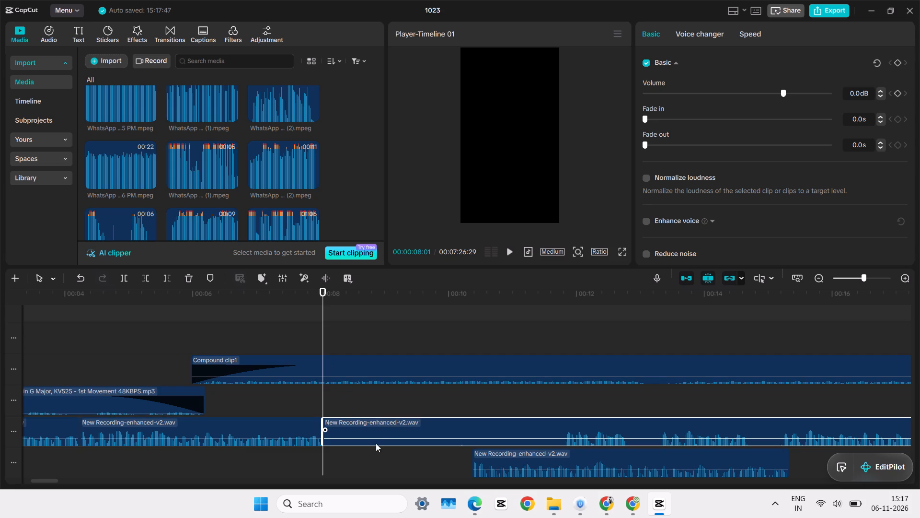
Move the recording's remainder out to about 00:00:15, join the set-aside clip after the phrase ending at 00:00:08:01, and listen to the join.
left_click_drag(394, 434, 848, 414)
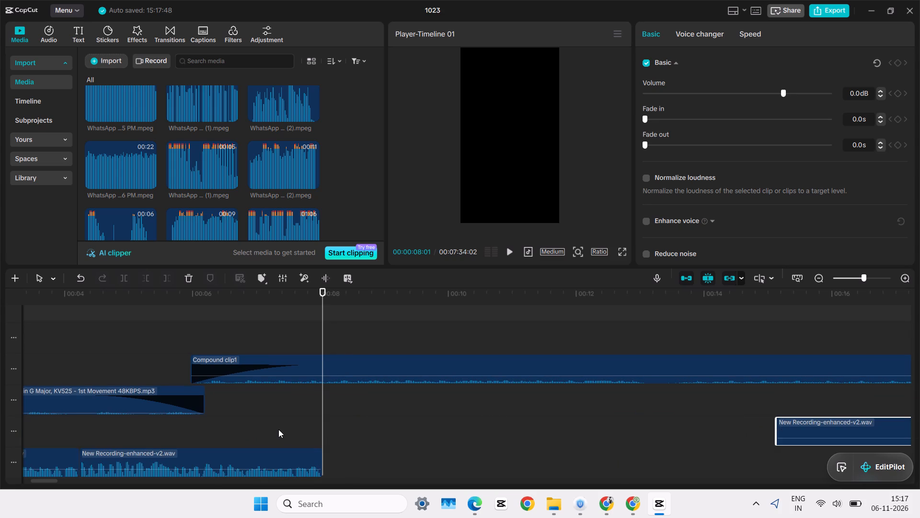
left_click(278, 429)
scroll(278, 429, "down", 4)
left_click_drag(510, 438, 398, 422)
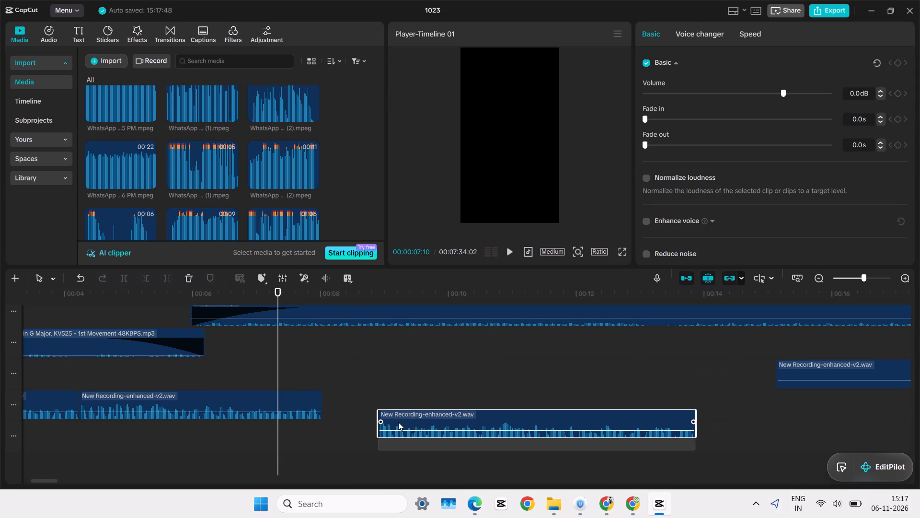
left_click_drag(398, 422, 363, 417)
left_click(294, 377)
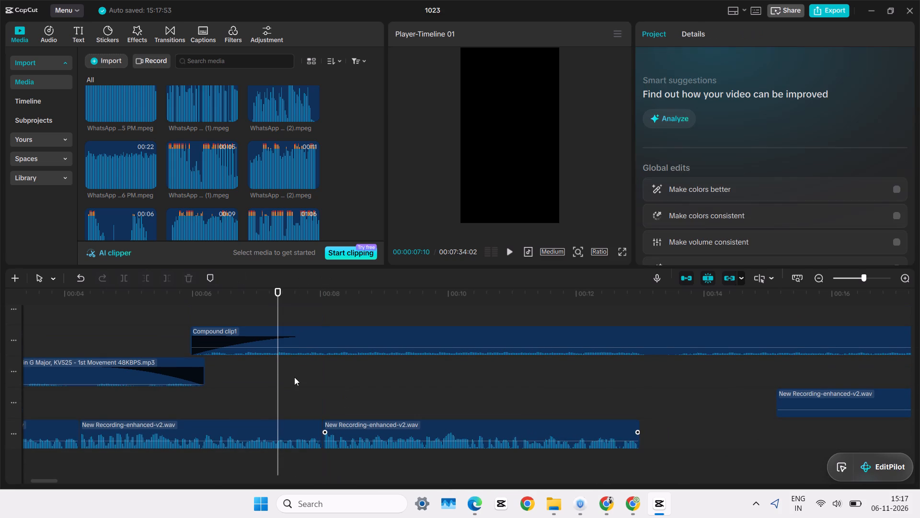
key("space")
scroll(328, 415, "up", 7, "ctrl")
scroll(342, 414, "down", 6, "ctrl")
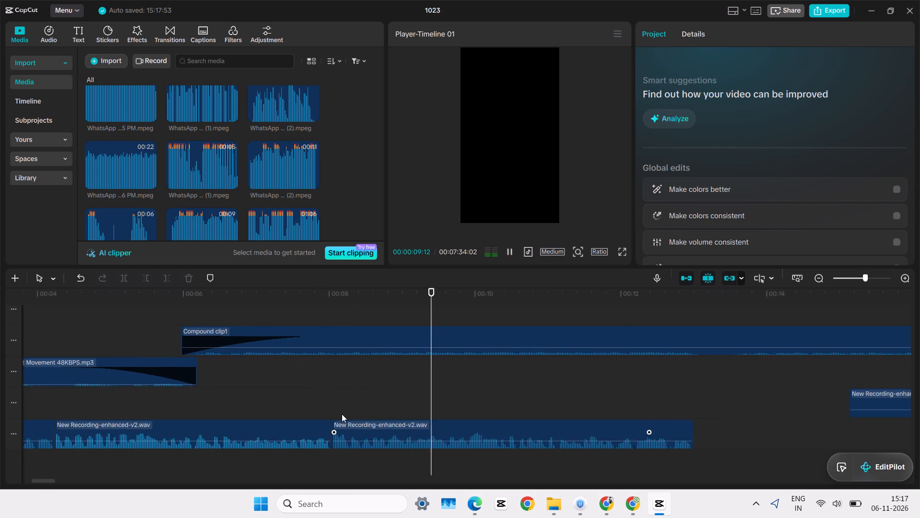
scroll(562, 400, "down", 6)
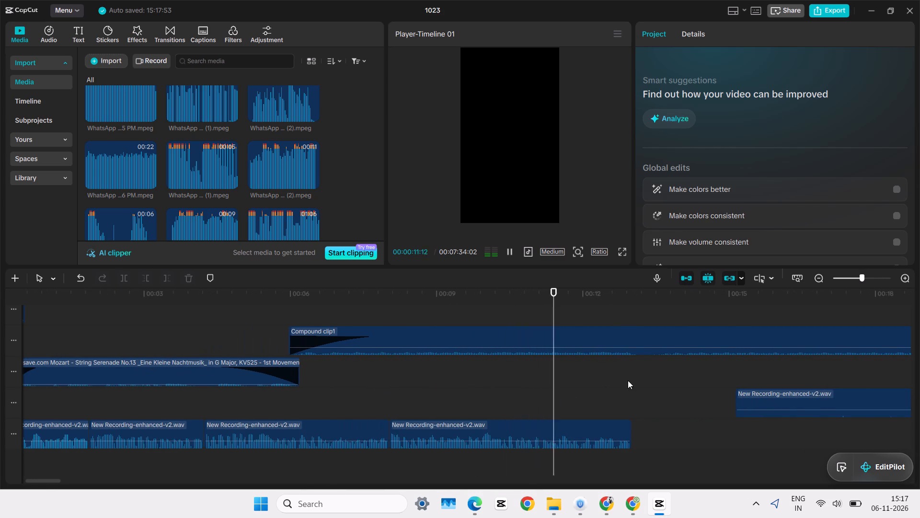
Listen to the remaining recording's phrases between about 00:00:19 and 00:00:31 for the next wanted phrase.
left_click(724, 439)
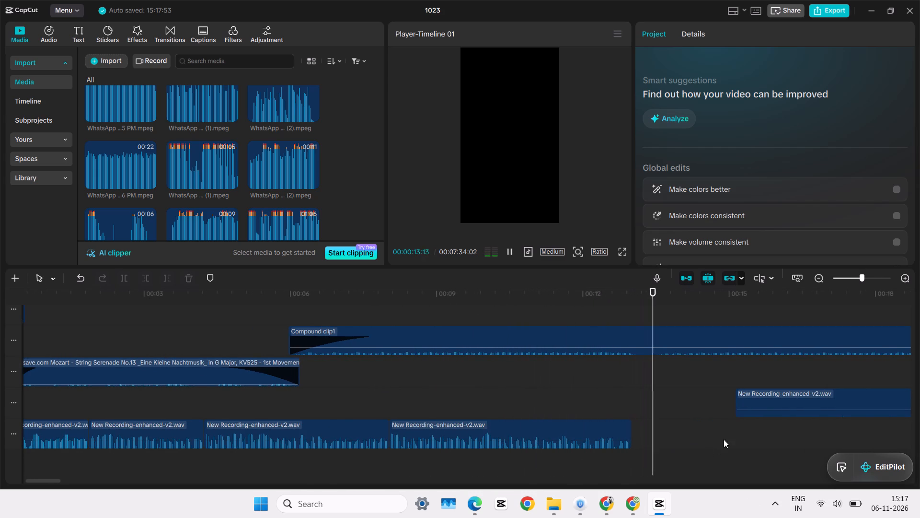
left_click_drag(724, 439, 904, 436)
left_click(825, 437)
left_click_drag(825, 437, 919, 433)
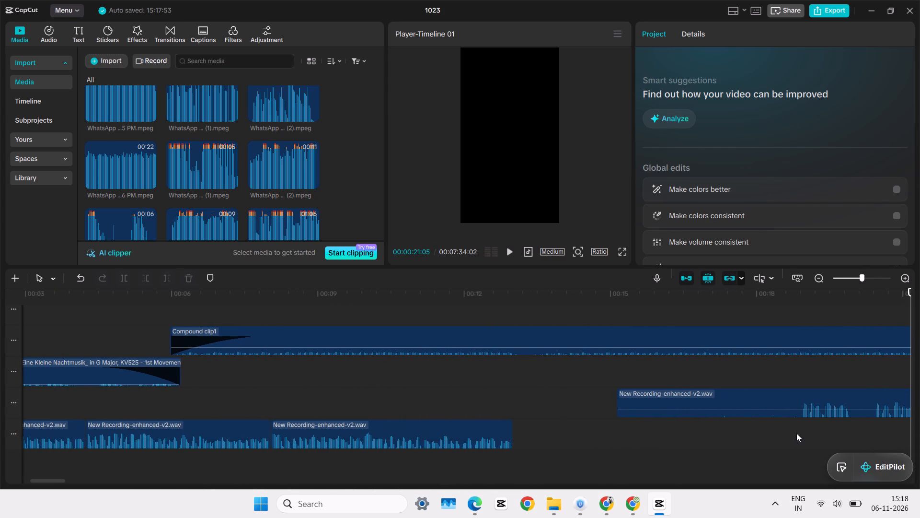
left_click(796, 433)
key("space")
left_click_drag(796, 433, 919, 428)
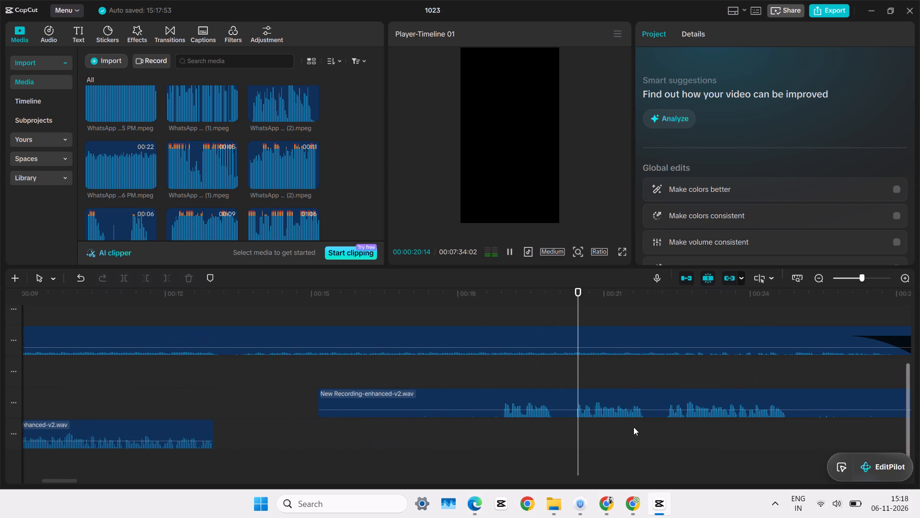
left_click(668, 425)
key("space")
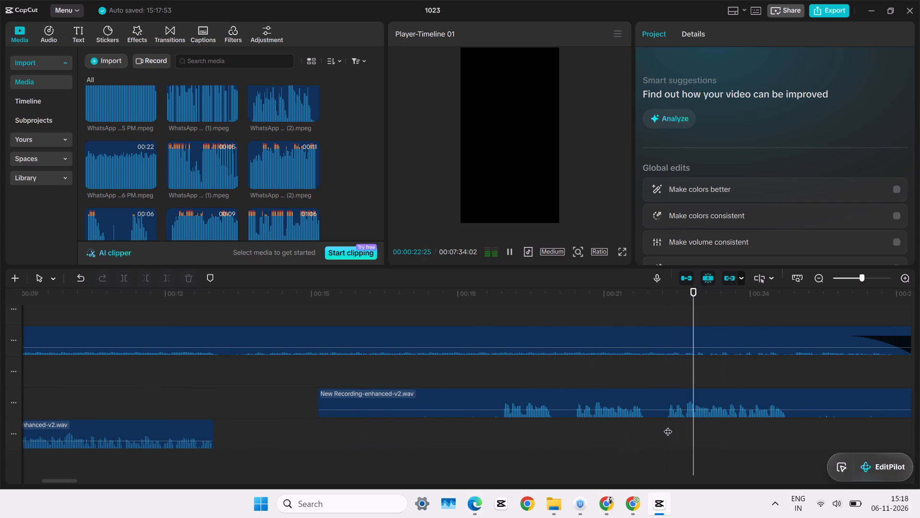
left_click_drag(785, 449, 919, 446)
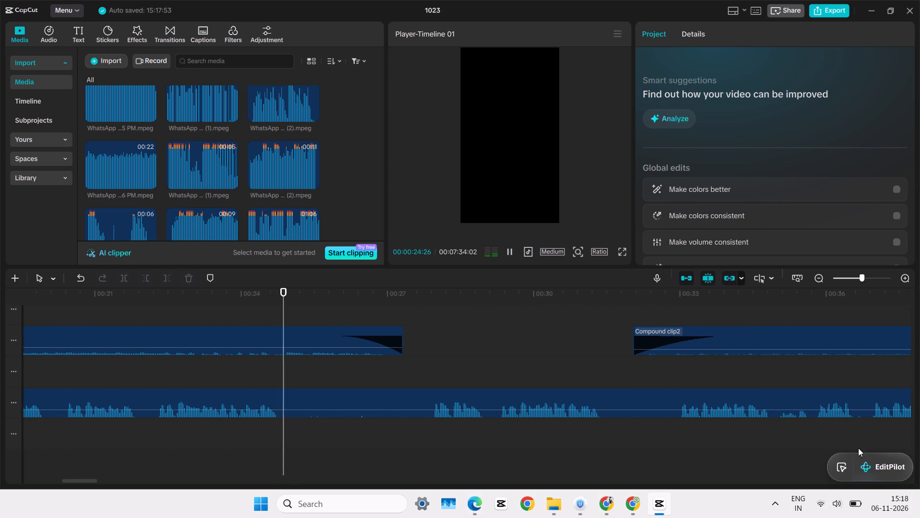
left_click(509, 428)
key("space")
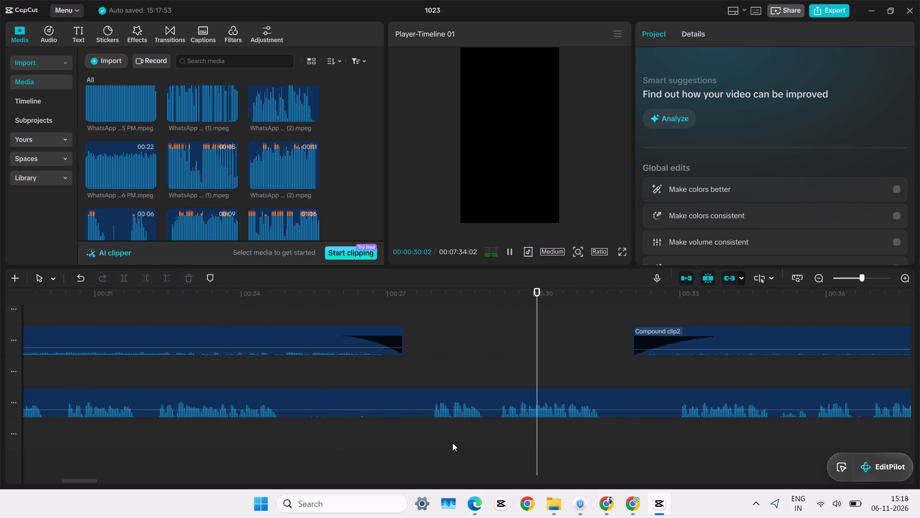
left_click(156, 432)
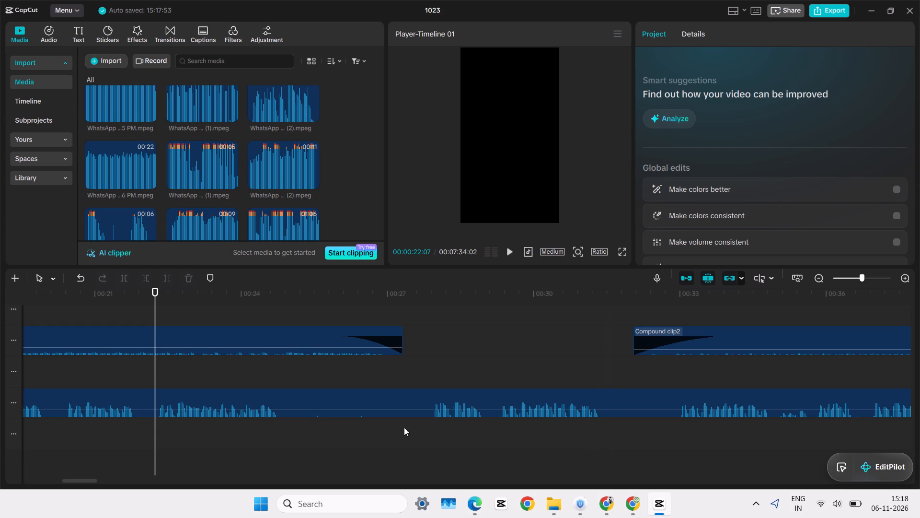
left_click(518, 431)
left_click(491, 438)
key("space")
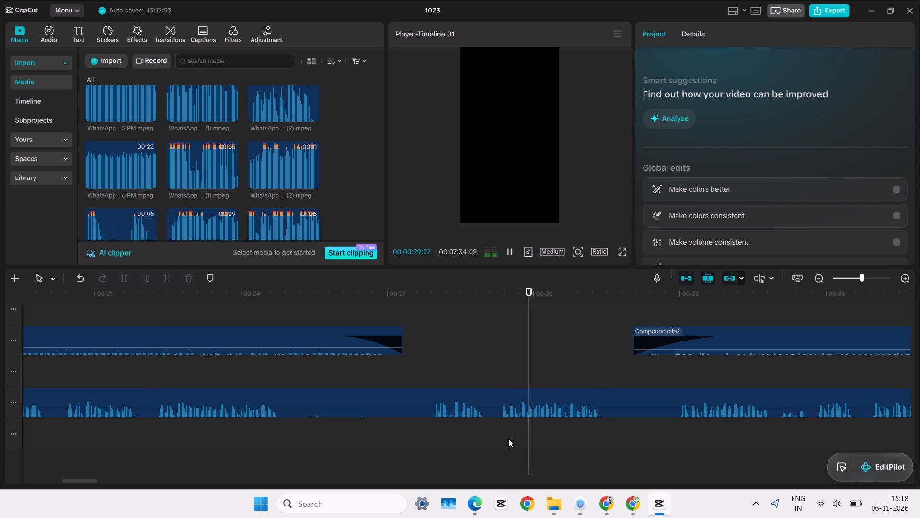
Listen to the long recording's phrases between about 00:00:34 and 00:01:09 for the next wanted phrase, and return to about 00:00:10.
left_click(711, 442)
left_click_drag(711, 442, 919, 444)
left_click(746, 432)
scroll(740, 436, "down", 6, "ctrl")
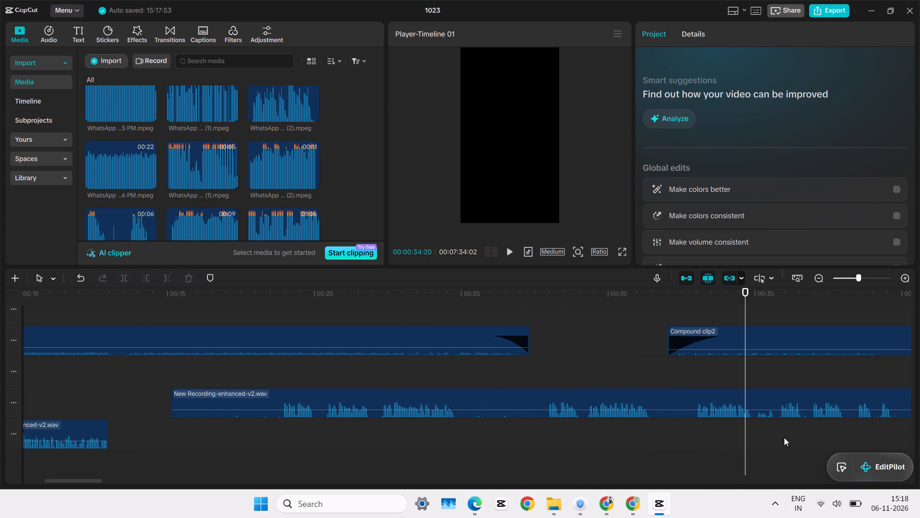
left_click(784, 437)
key("space")
left_click_drag(742, 439, 919, 437)
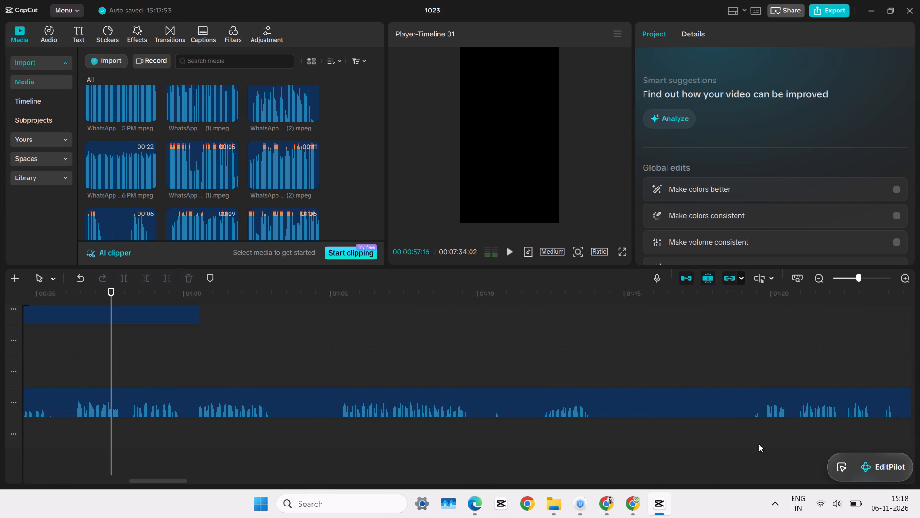
left_click(361, 429)
key("space")
left_click(332, 428)
key("space")
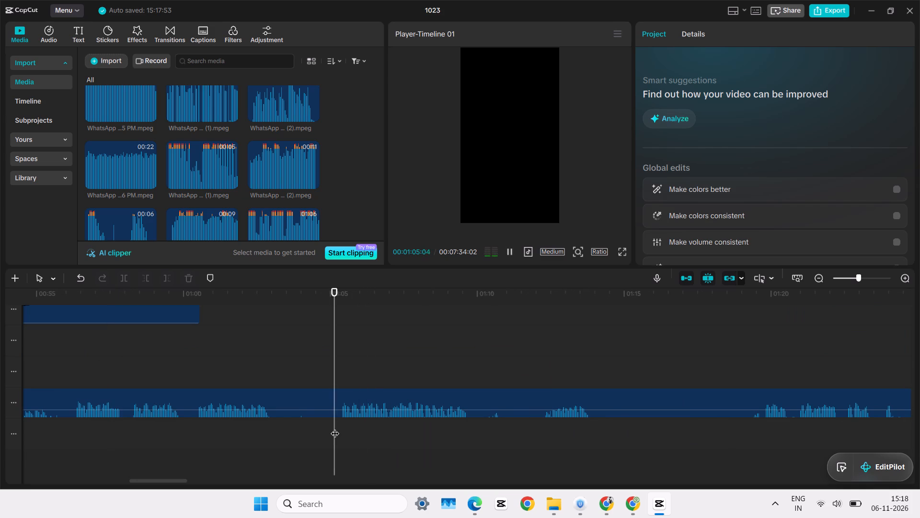
scroll(350, 461, "up", 6, "ctrl")
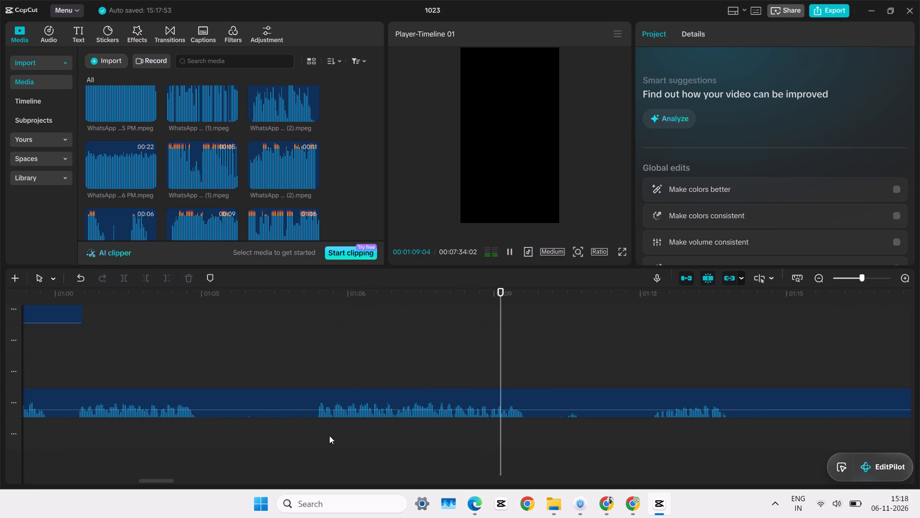
left_click(318, 431)
scroll(318, 431, "up", 7, "ctrl")
left_click(318, 431)
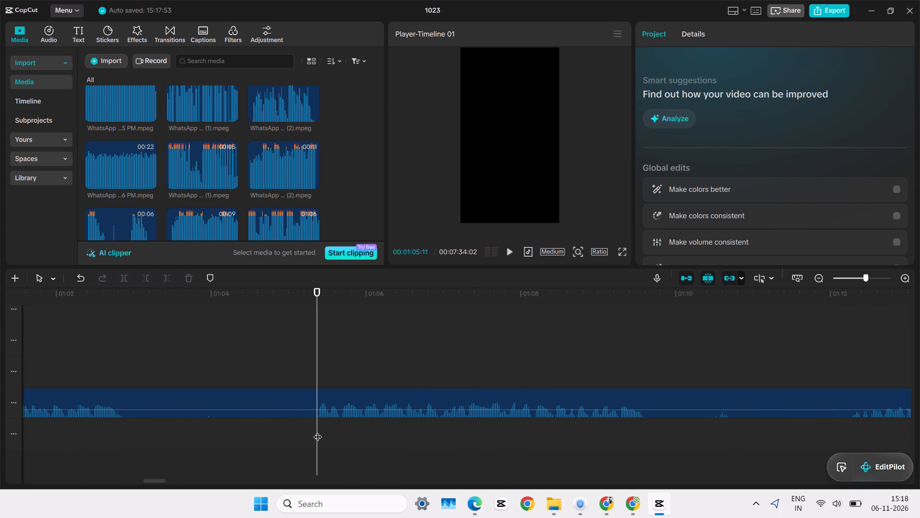
key("space")
key("space")
double_click(318, 431)
left_click_drag(318, 431, 0, 488)
left_click(111, 456)
left_click_drag(111, 456, 0, 478)
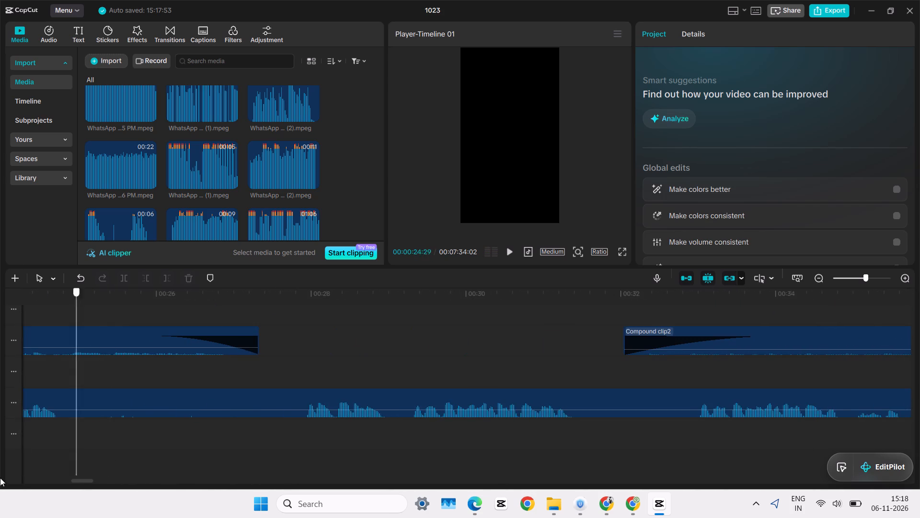
left_click_drag(0, 478, 0, 484)
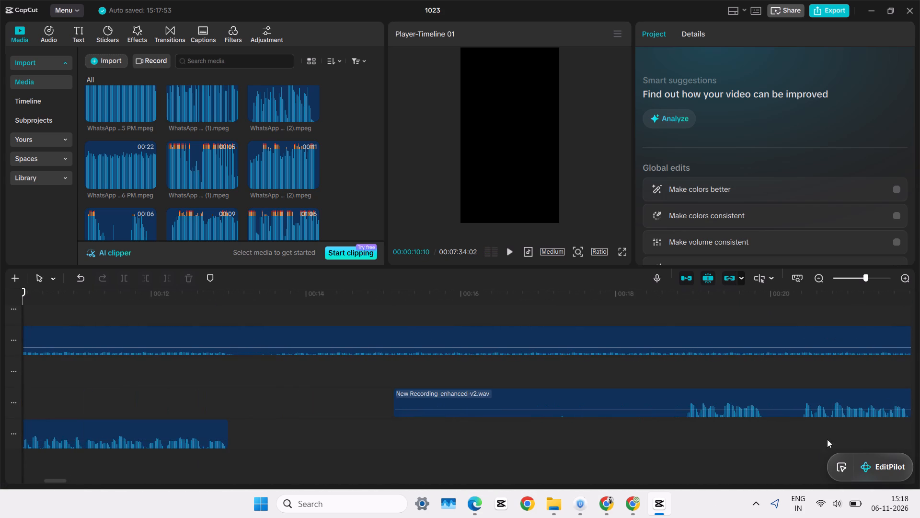
Listen from about 00:00:20 and trim off the long recording's start up to the phrase beginning at 00:00:22:10.
left_click(787, 439)
key("space")
scroll(774, 448, "down", 5, "ctrl")
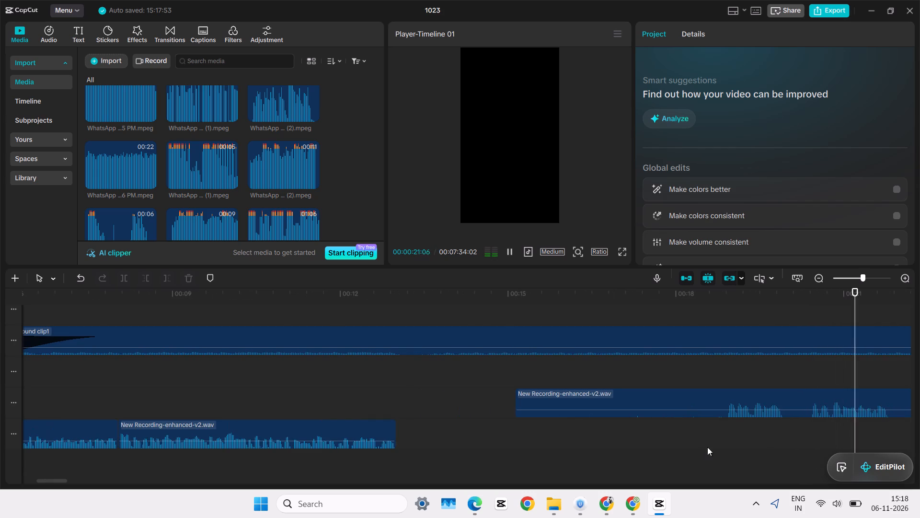
left_click_drag(735, 438, 919, 444)
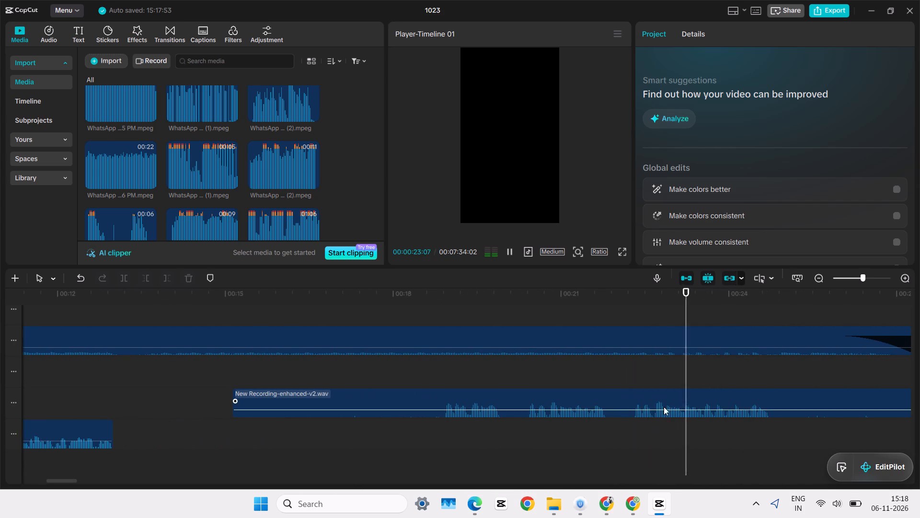
left_click(636, 376)
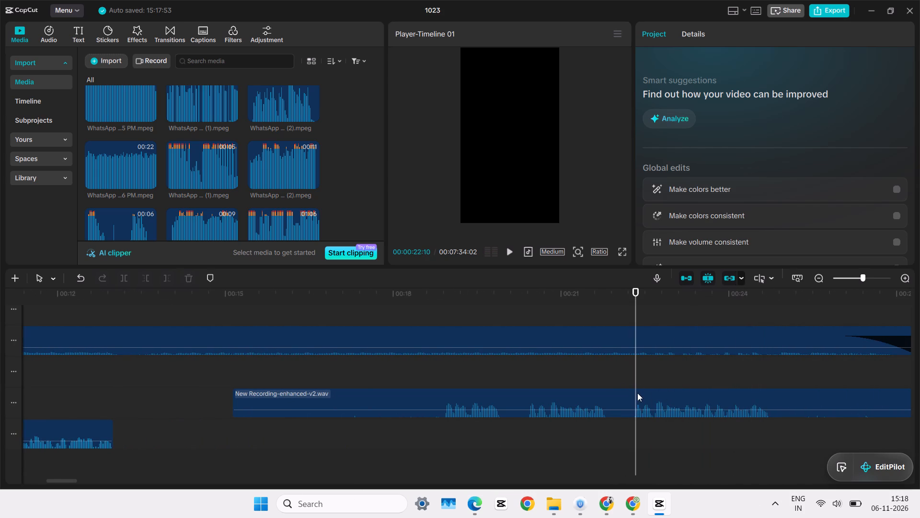
scroll(642, 413, "up", 8, "ctrl")
left_click(649, 392)
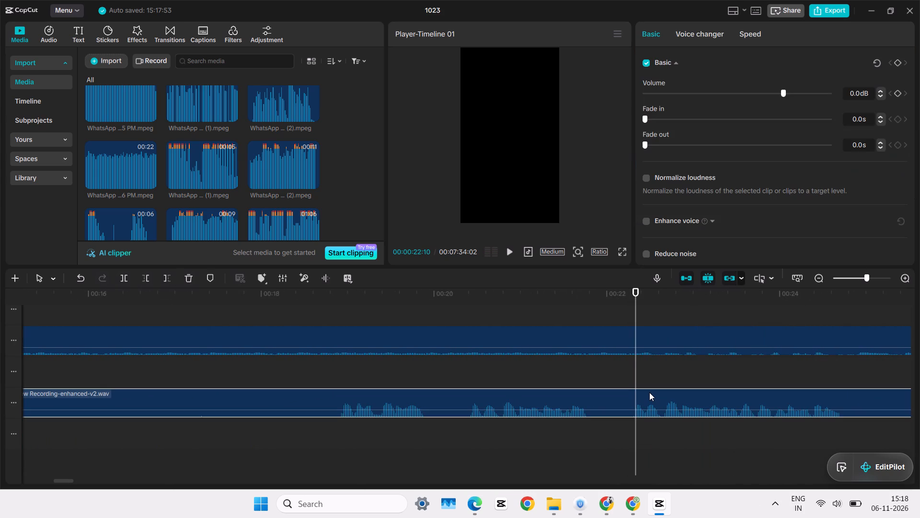
key("q")
Join the trimmed recording to the end of the preceding voice clip at about 00:00:13 and listen to the join.
left_click_drag(651, 395, 0, 501)
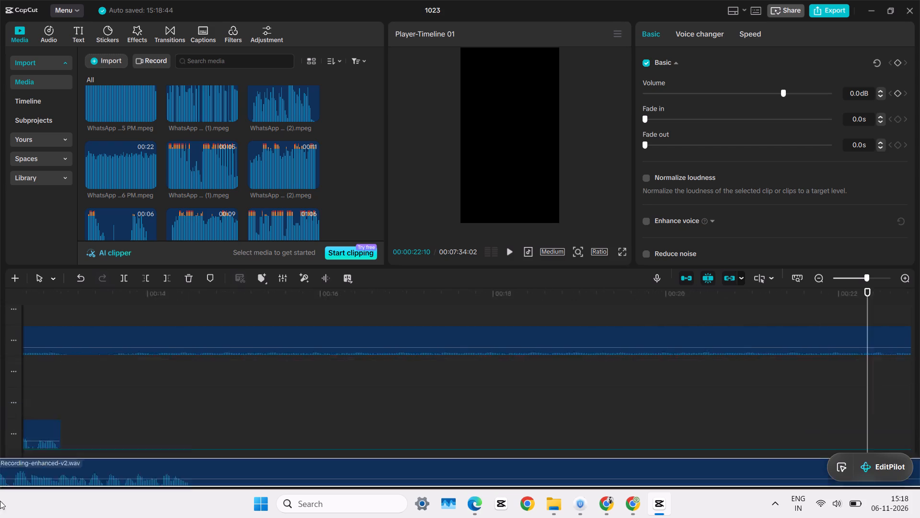
left_click_drag(0, 501, 405, 439)
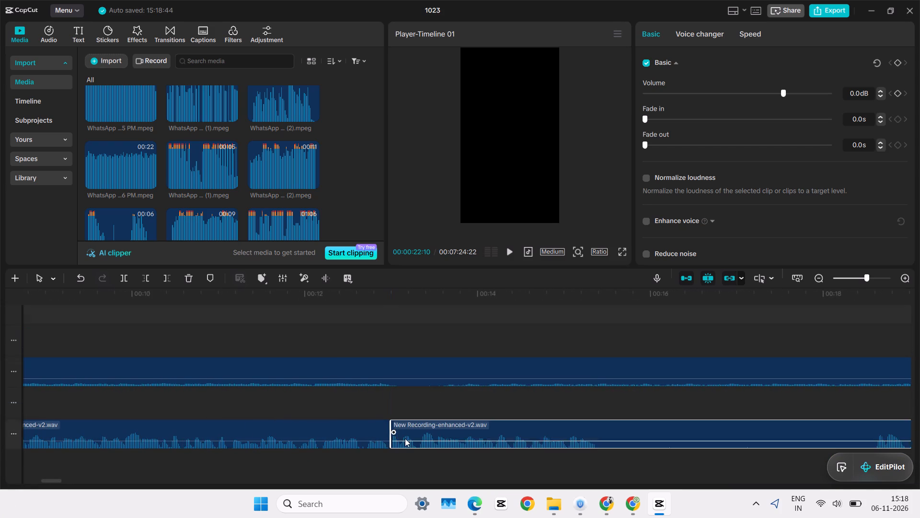
left_click(330, 411)
key("space")
scroll(241, 434, "down", 1)
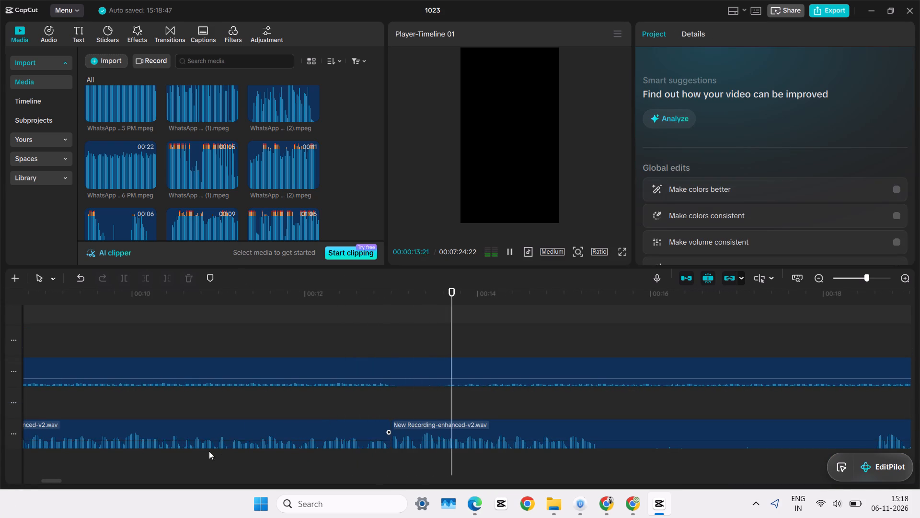
scroll(194, 460, "down", 2, "ctrl")
left_click(194, 460)
key("space")
scroll(329, 474, "up", 7, "ctrl")
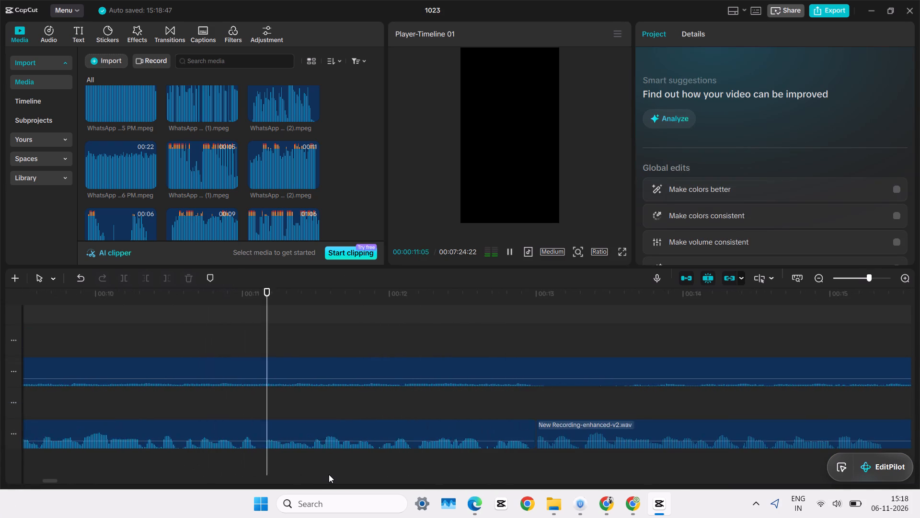
scroll(329, 474, "down", 11, "ctrl")
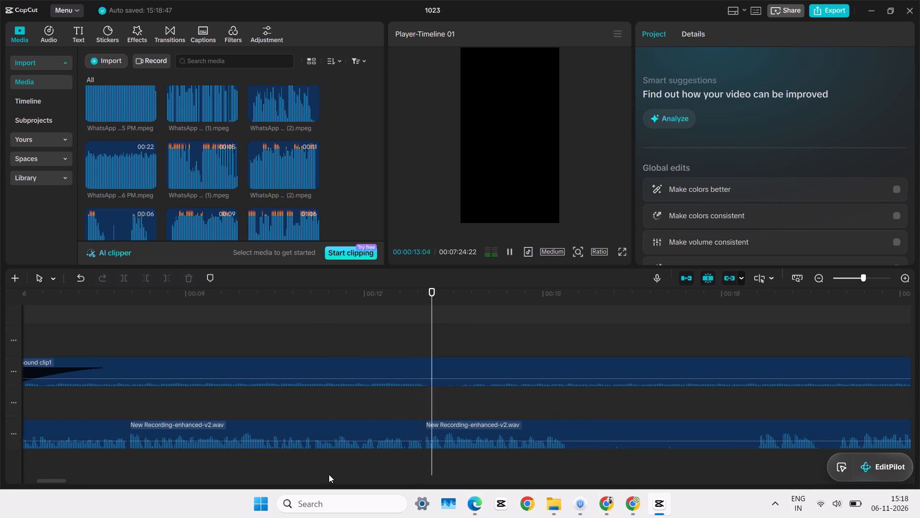
scroll(552, 422, "up", 6, "ctrl")
scroll(552, 423, "down", 2, "ctrl")
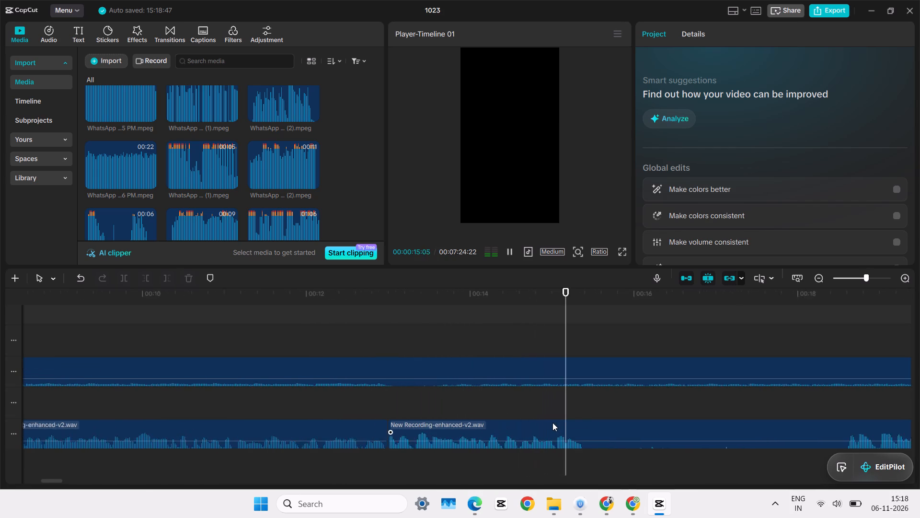
scroll(552, 423, "down", 1, "ctrl")
left_click_drag(752, 473, 919, 481)
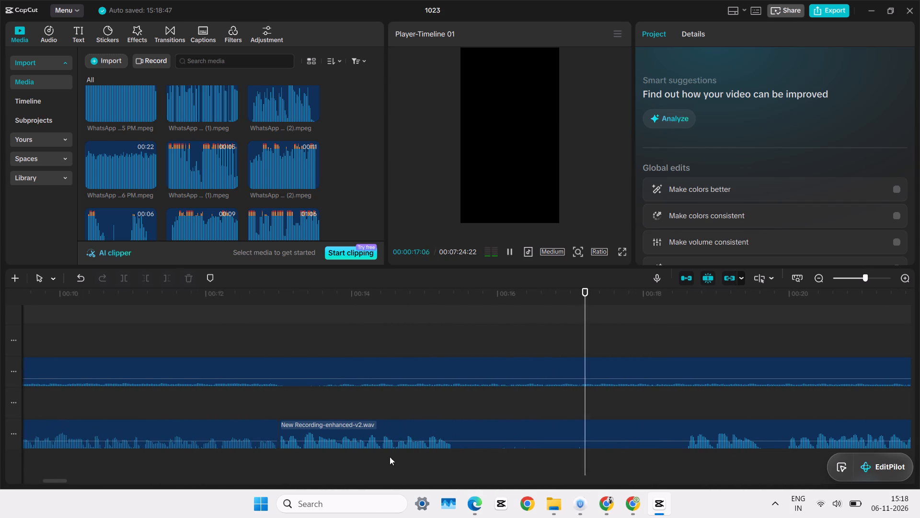
Split the long recording at the end of the joined phrase at 00:00:15:12.
left_click(438, 455)
left_click_drag(437, 457, 454, 460)
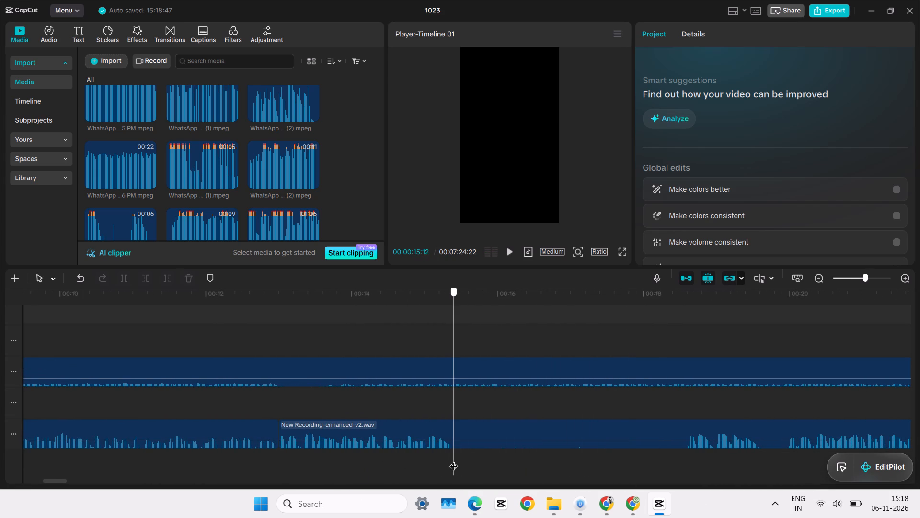
left_click_drag(454, 460, 454, 459)
scroll(454, 459, "up", 8, "ctrl")
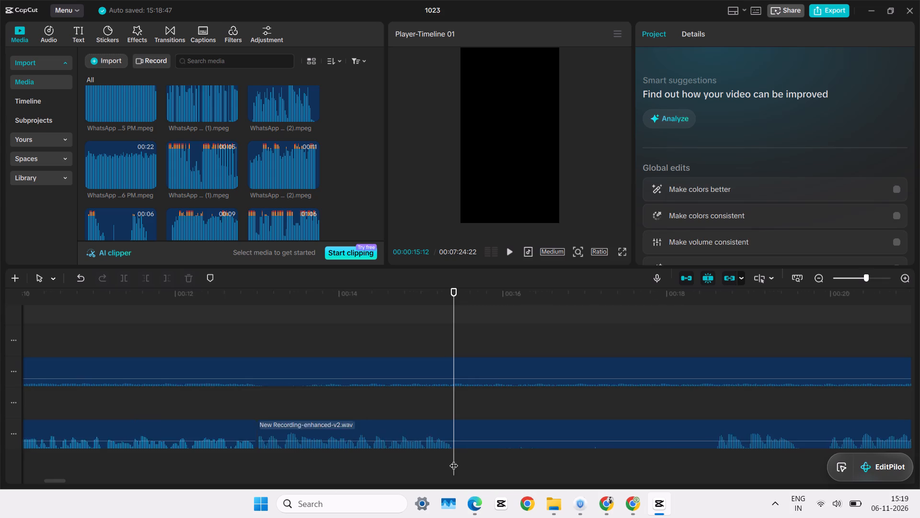
left_click(455, 428)
key("ctrl+b")
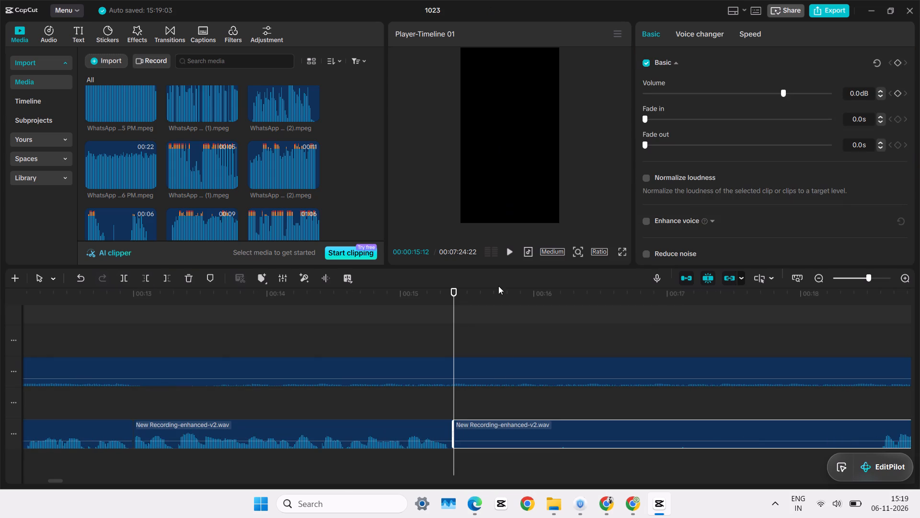
Listen to the remaining recording's phrases between about 00:00:16 and 00:00:28 for the next wanted phrase.
left_click(573, 414)
key("space")
scroll(597, 420, "down", 11, "ctrl")
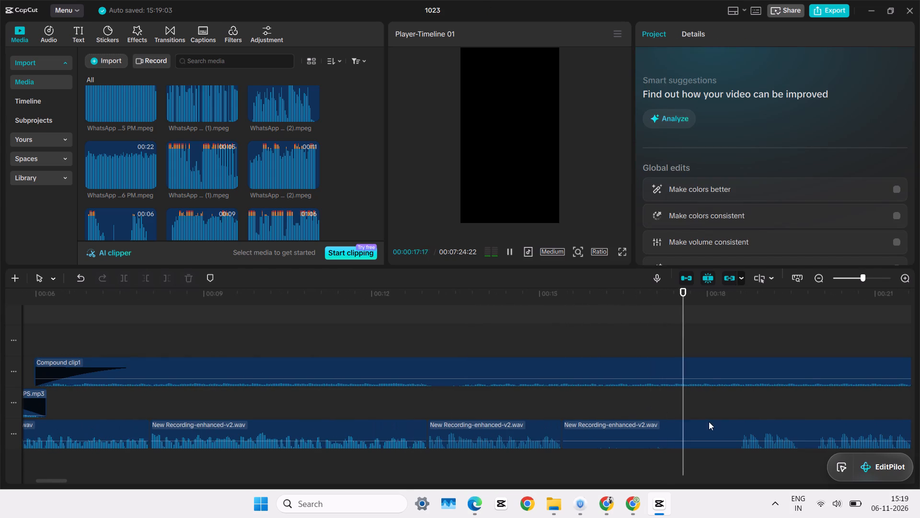
left_click(726, 403)
key("space")
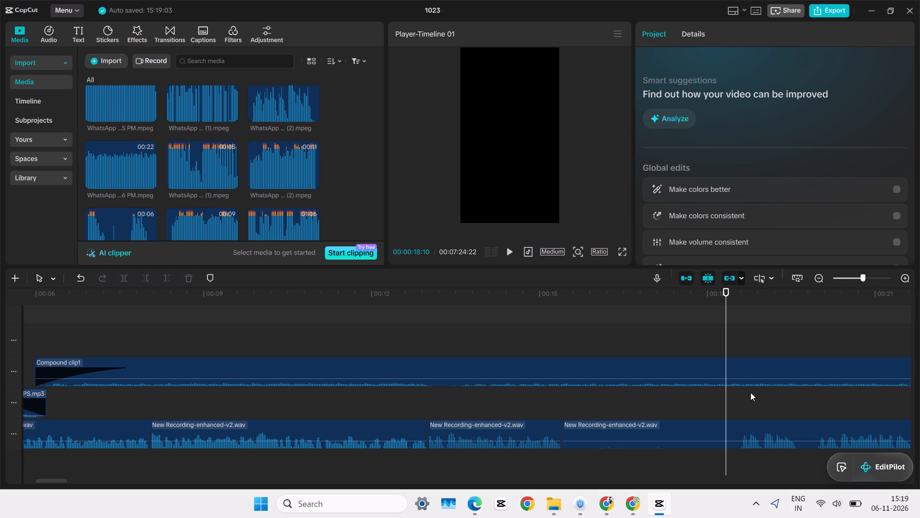
left_click(810, 402)
key("space")
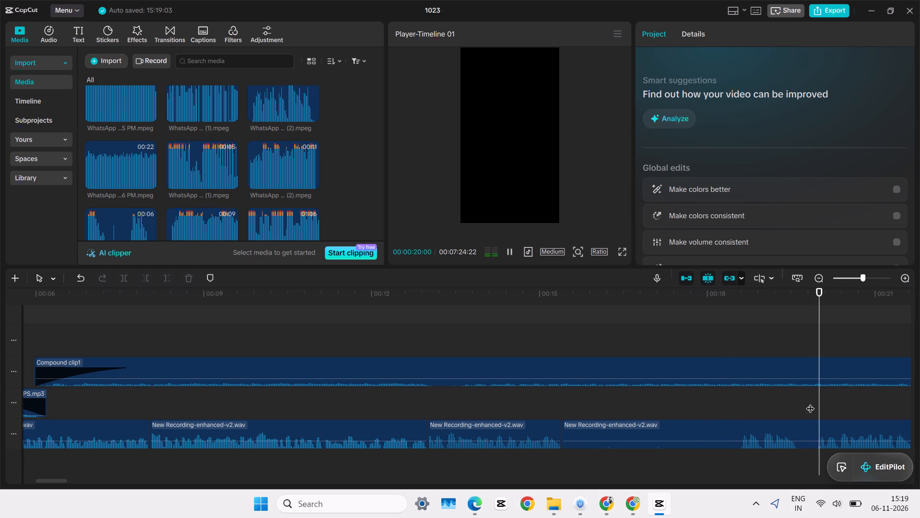
scroll(810, 409, "down", 8, "ctrl")
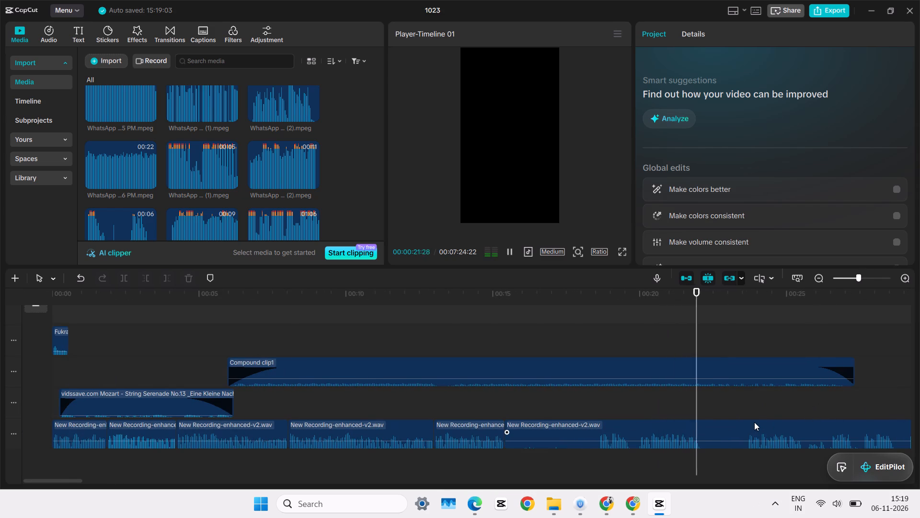
scroll(749, 423, "up", 8, "ctrl")
left_click(751, 412)
left_click_drag(751, 412, 919, 441)
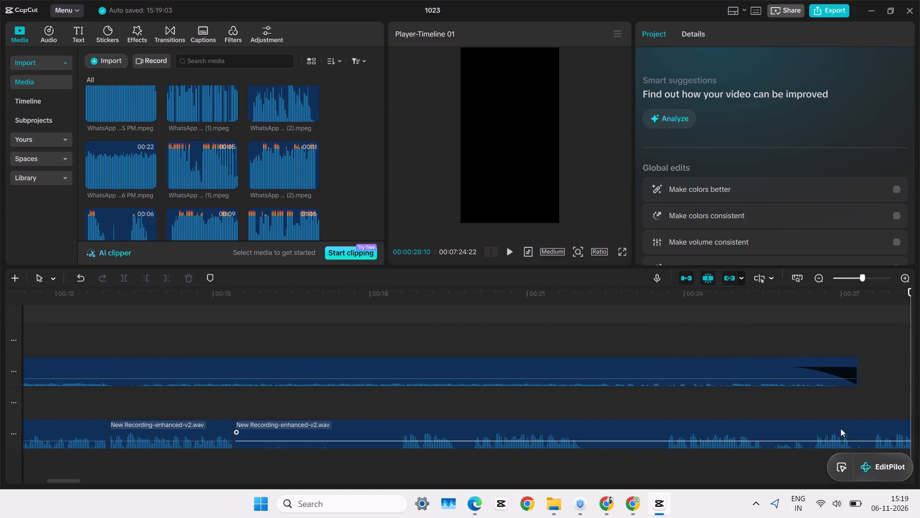
left_click(876, 407)
key("space")
Listen to the recording's phrases between about 00:00:46 and 00:01:25 for the next wanted phrase.
key("b")
left_click_drag(817, 403, 919, 415)
left_click_drag(381, 400, 389, 400)
left_click_drag(397, 400, 404, 397)
left_click(408, 395)
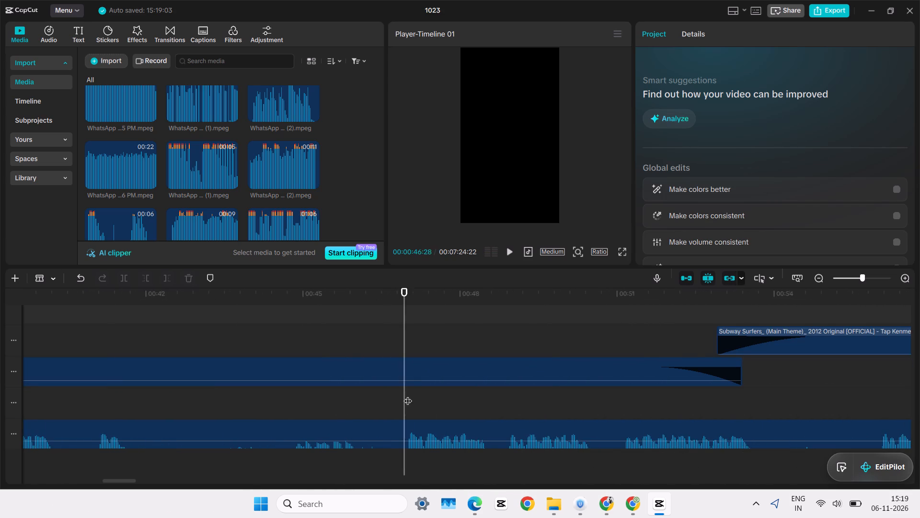
key("space")
scroll(450, 457, "down", 7, "ctrl")
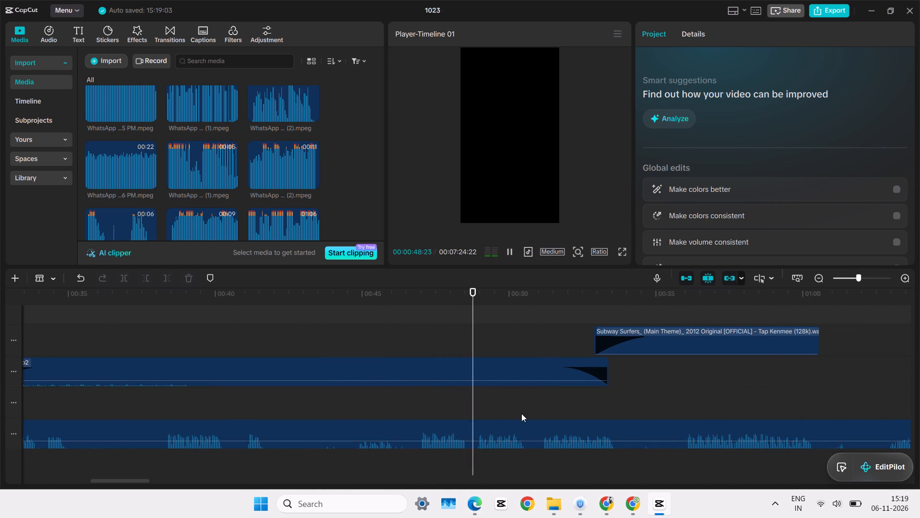
key("a")
left_click(535, 411)
key("space")
left_click(686, 412)
key("space")
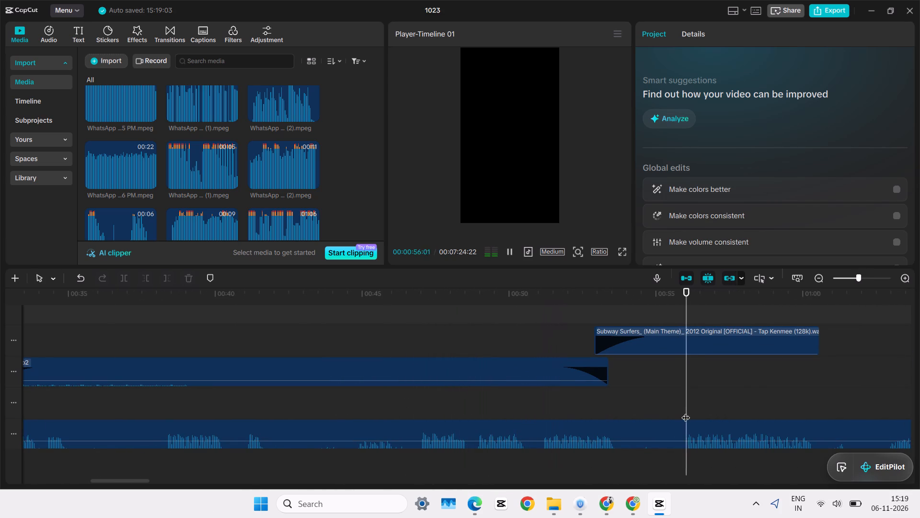
left_click_drag(667, 402, 911, 398)
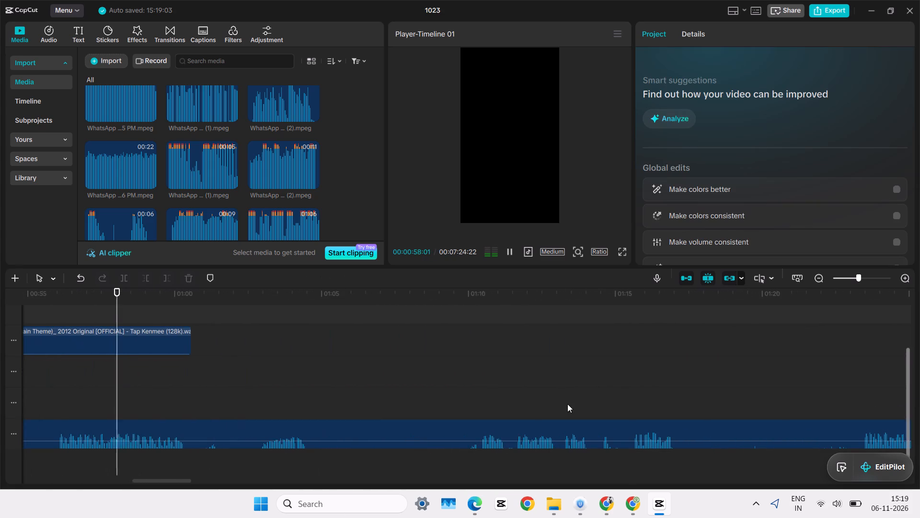
scroll(678, 396, "down", 7, "ctrl")
left_click(466, 394)
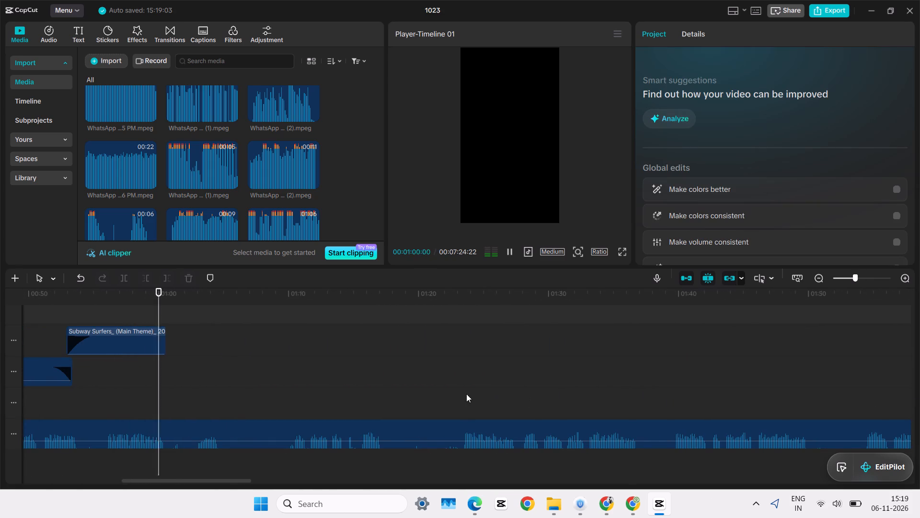
key("space")
scroll(453, 436, "up", 8, "ctrl")
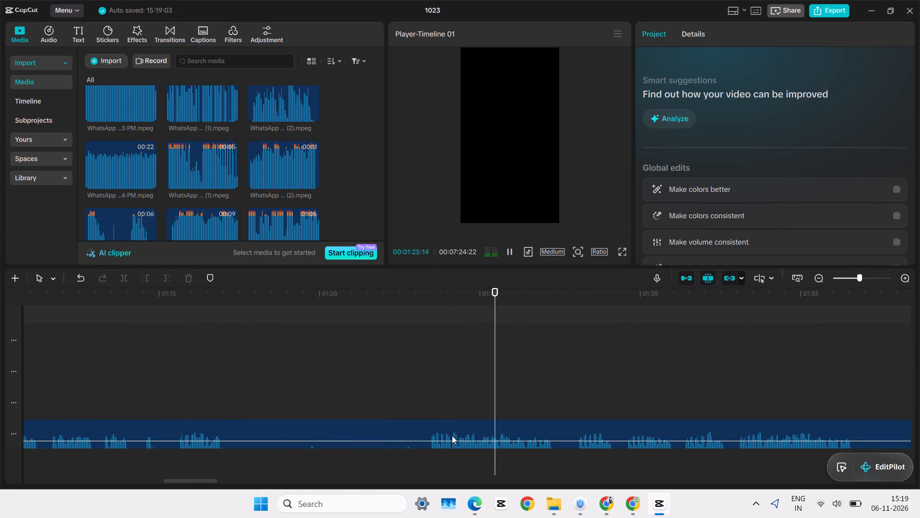
left_click(400, 389)
key("space")
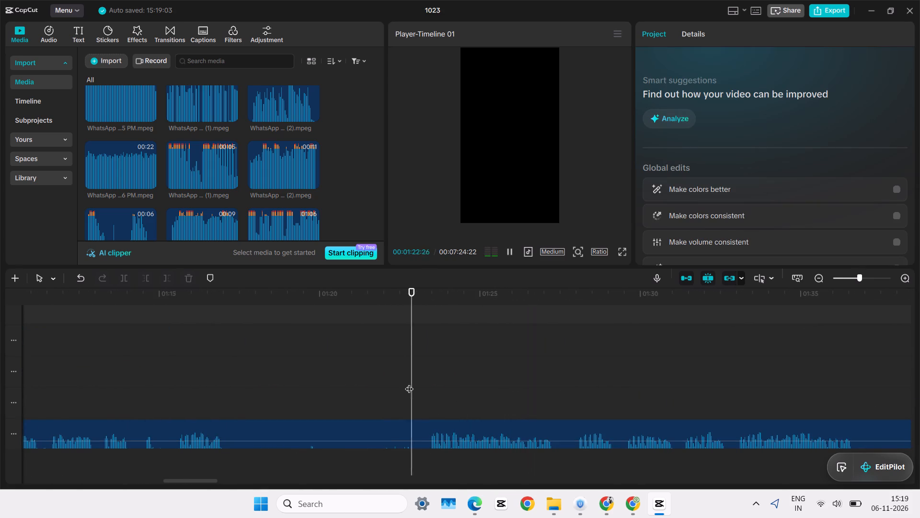
Trim away the part of the long recording before the phrase that starts at 00:01:23:13.
left_click(415, 385)
scroll(416, 395, "up", 8, "ctrl")
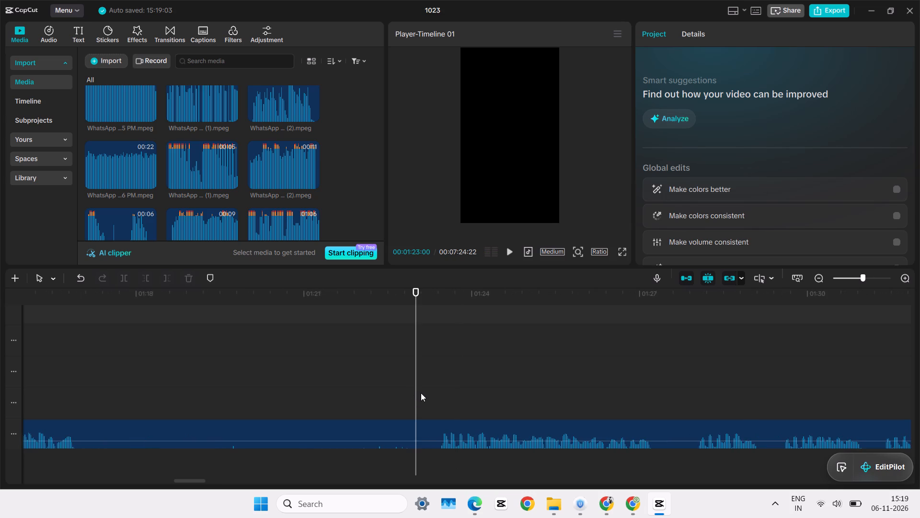
left_click(421, 392)
left_click_drag(421, 392, 440, 388)
left_click(432, 429)
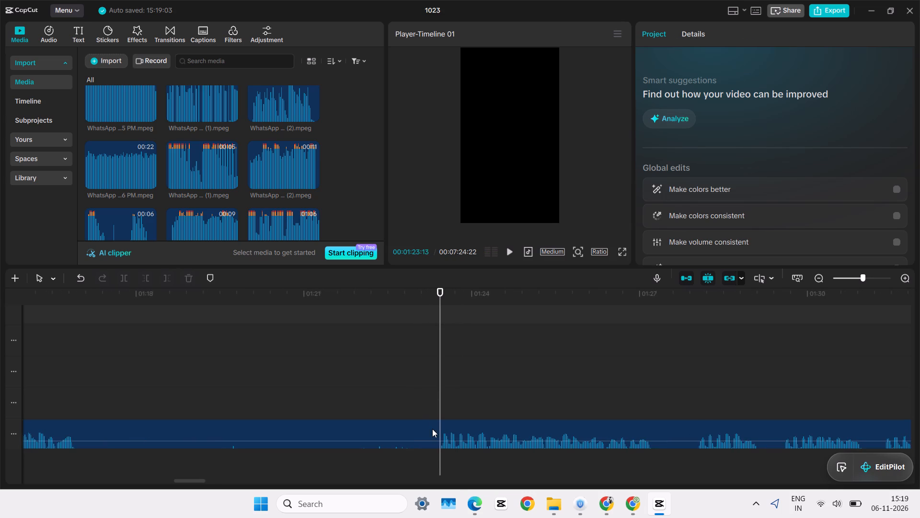
key("q")
Join the trimmed recording to the end of the preceding voice clip at about 00:00:15 and listen to the join.
scroll(456, 414, "down", 9)
scroll(456, 414, "up", 2, "ctrl")
scroll(456, 414, "down", 13, "ctrl")
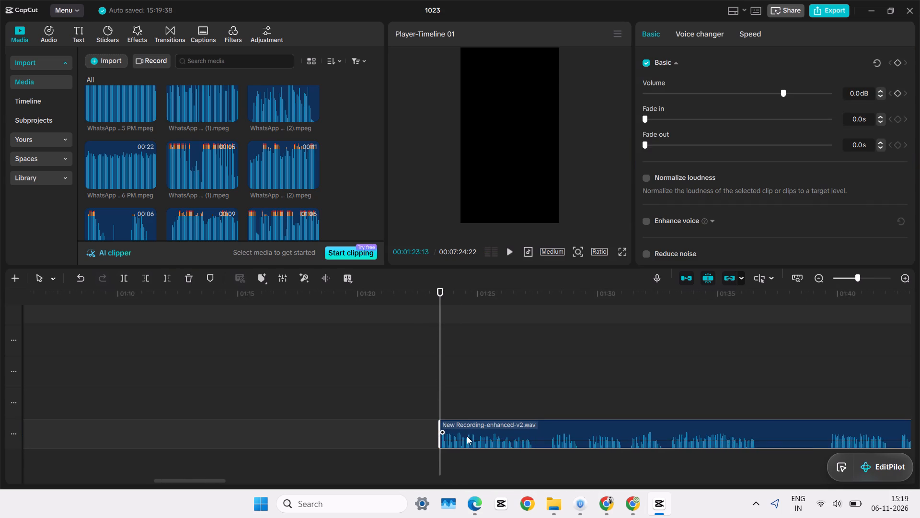
left_click(467, 436)
left_click_drag(470, 428, 0, 393)
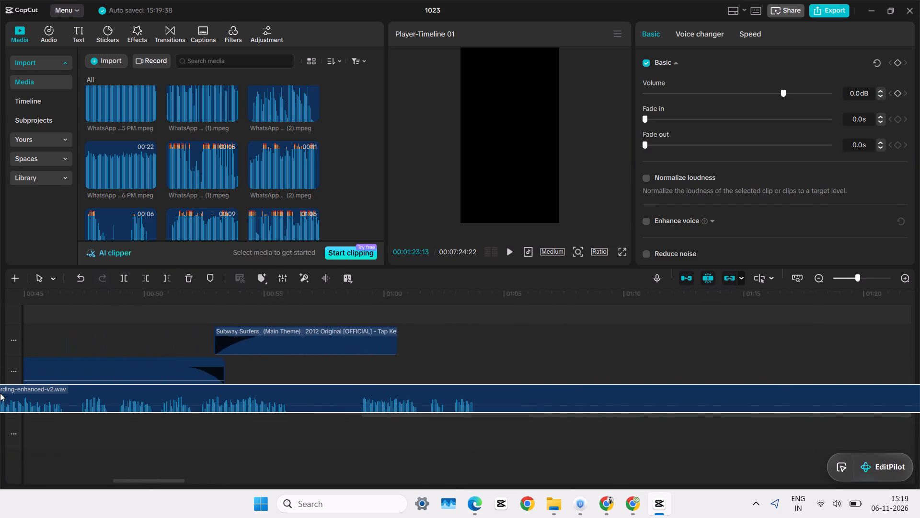
left_click_drag(0, 393, 447, 437)
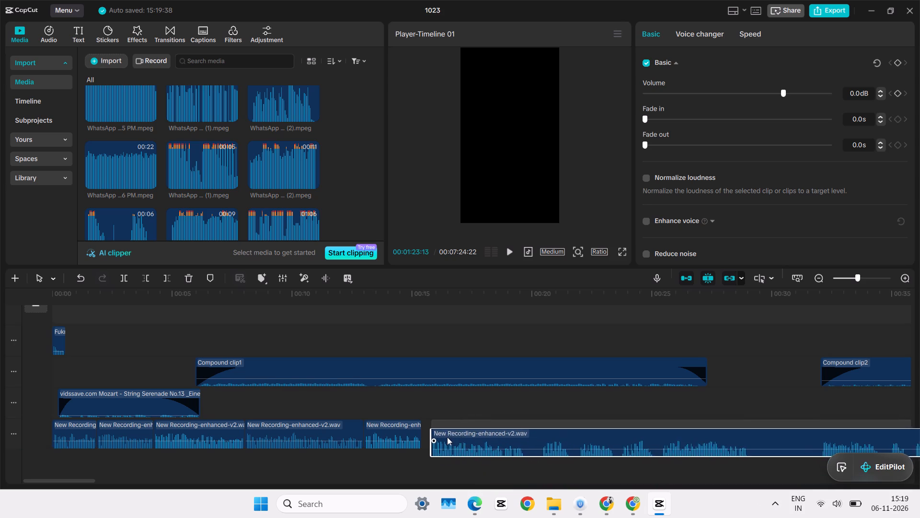
left_click_drag(447, 437, 451, 433)
left_click(336, 406)
key("space")
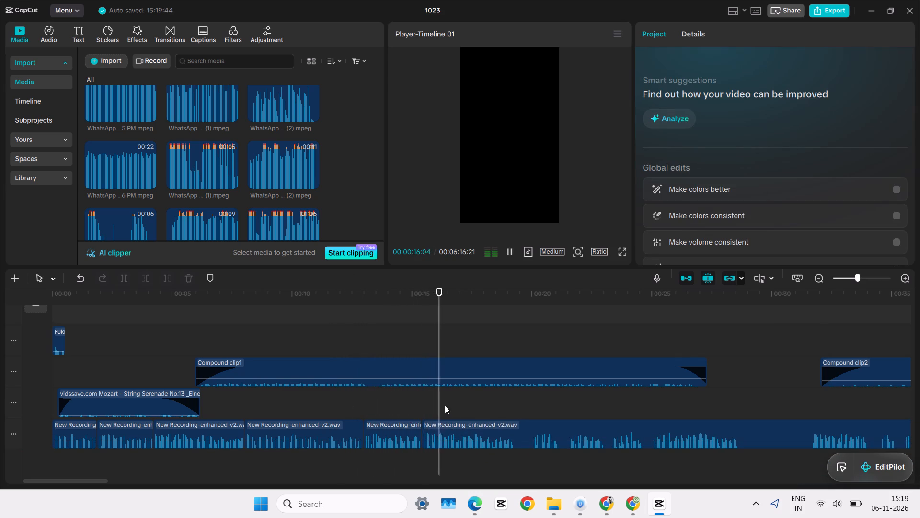
Listen to the joined recording's phrases between about 00:00:16 and 00:00:41 for the next wanted phrase.
scroll(471, 434, "up", 8, "ctrl")
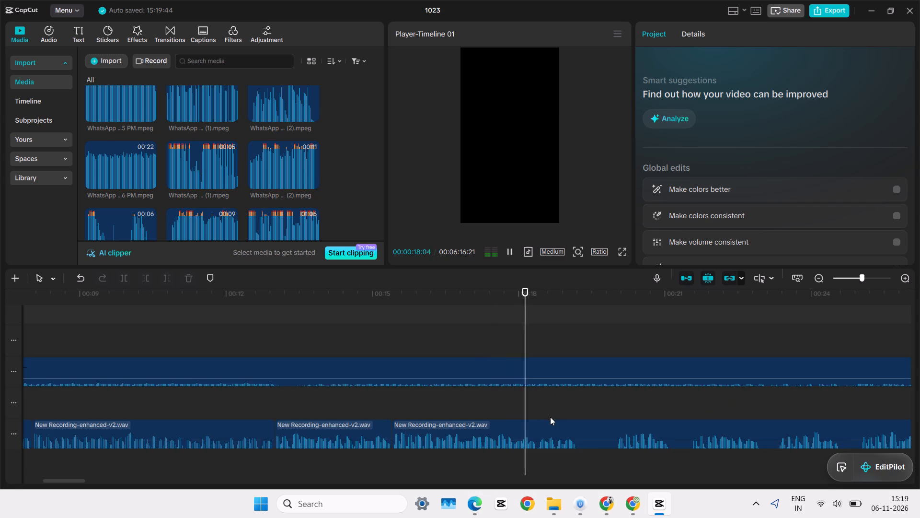
scroll(550, 417, "up", 7, "ctrl")
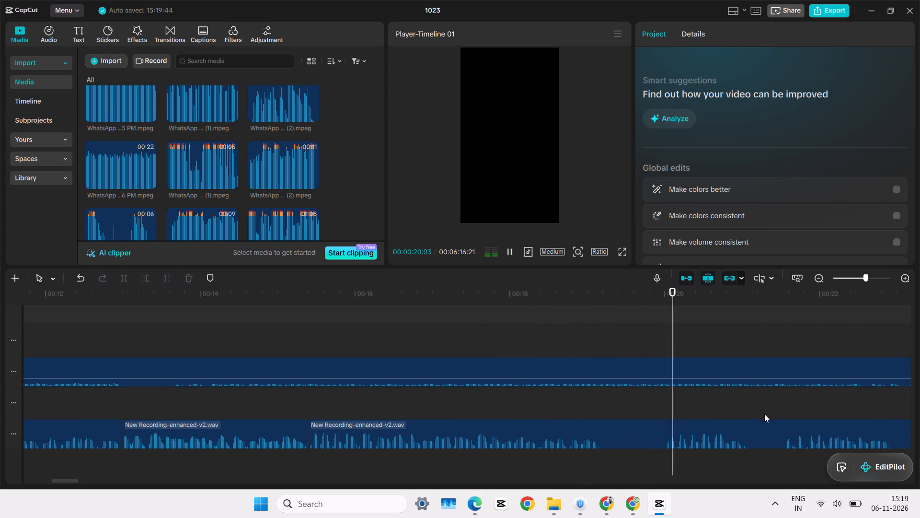
left_click_drag(789, 410, 919, 395)
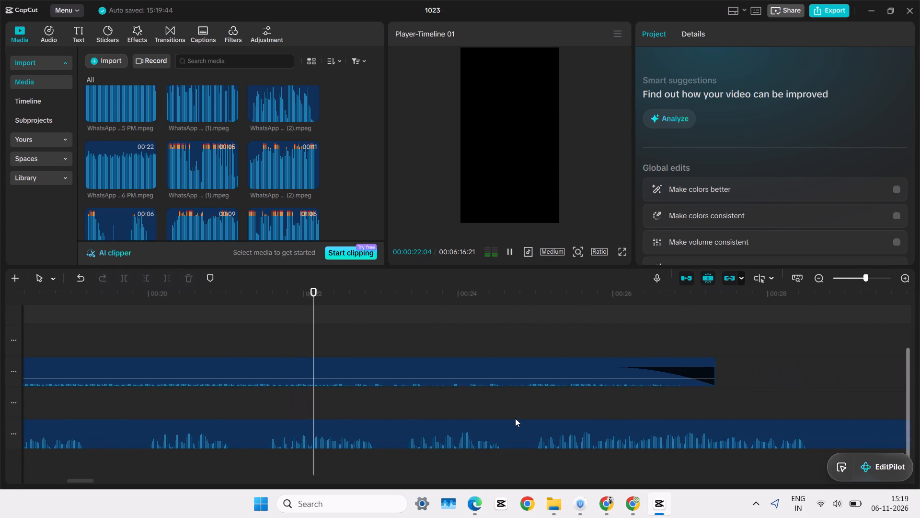
left_click(538, 410)
key("space")
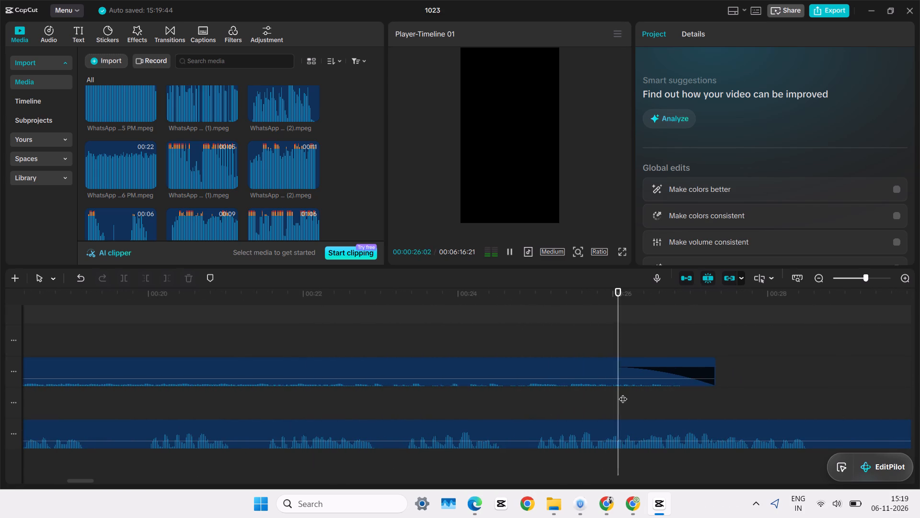
left_click_drag(842, 398, 919, 398)
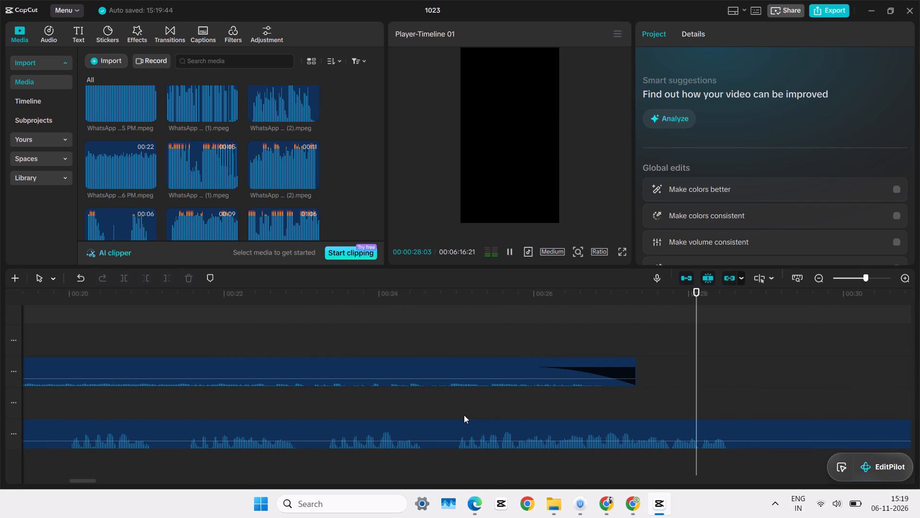
left_click_drag(747, 413, 919, 406)
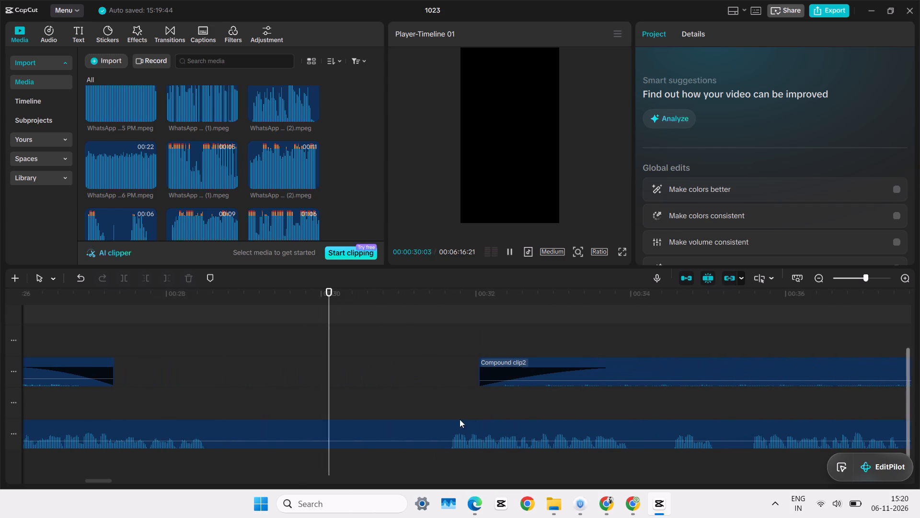
left_click(460, 407)
left_click(448, 409)
key("space")
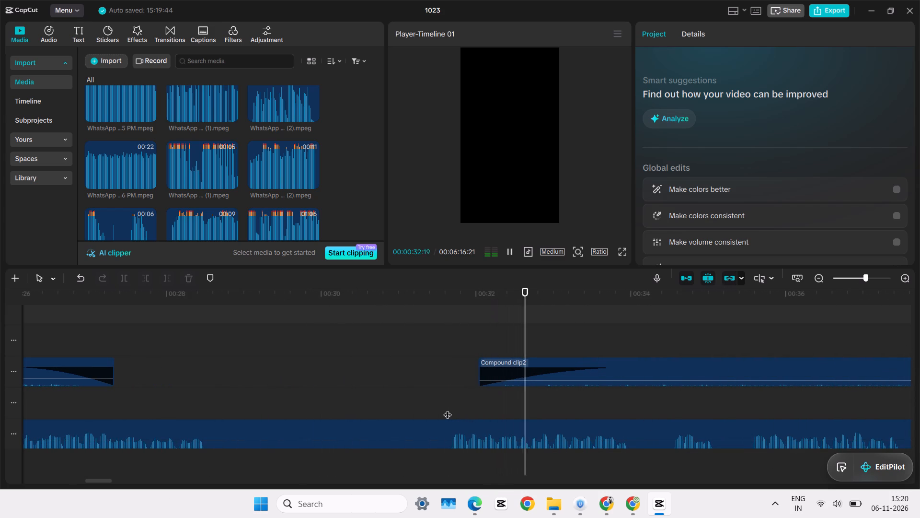
left_click(740, 402)
key("space")
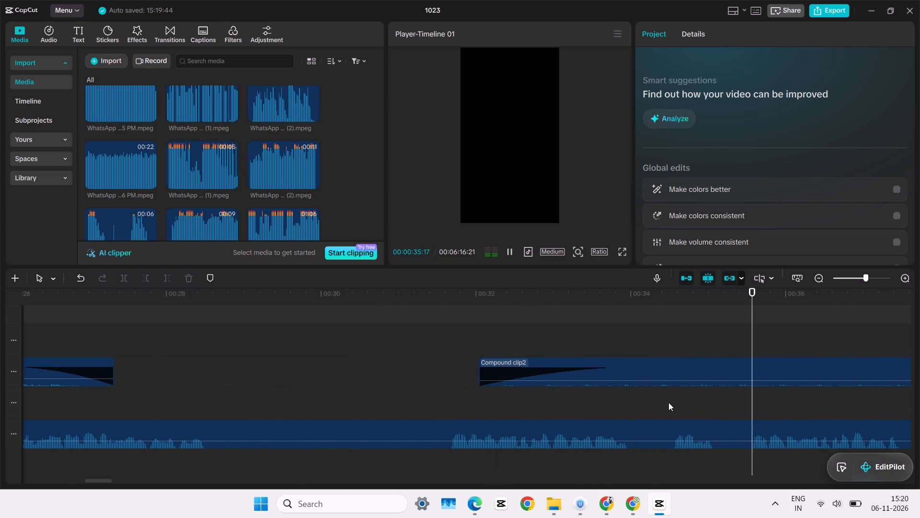
left_click_drag(668, 402, 919, 411)
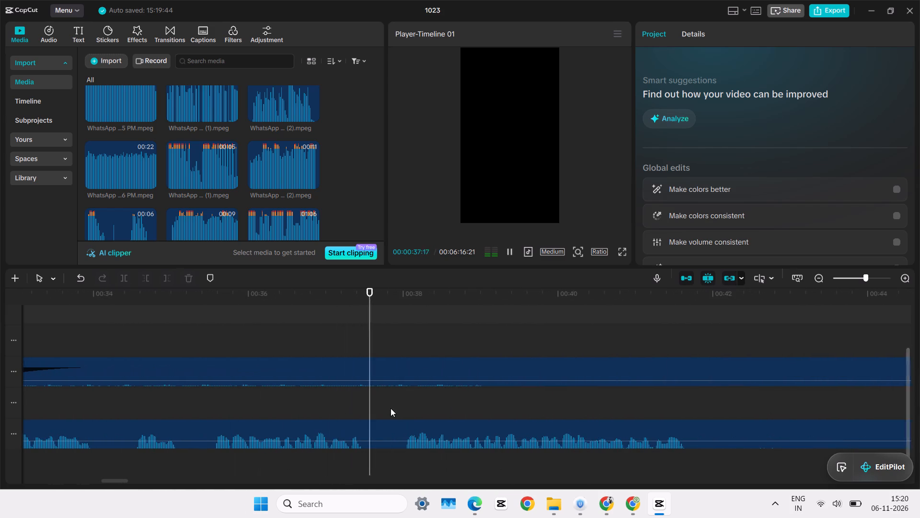
left_click(400, 405)
key("space")
scroll(400, 405, "up", 6, "ctrl")
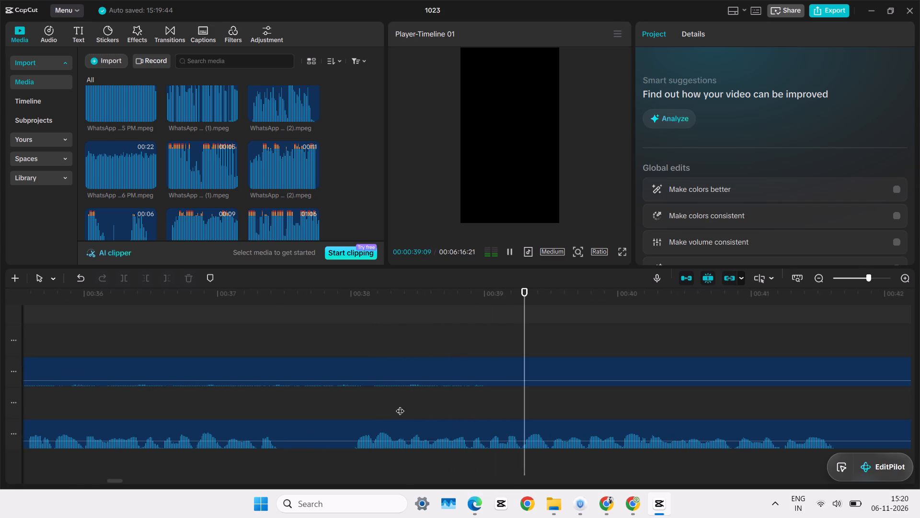
left_click(359, 405)
key("space")
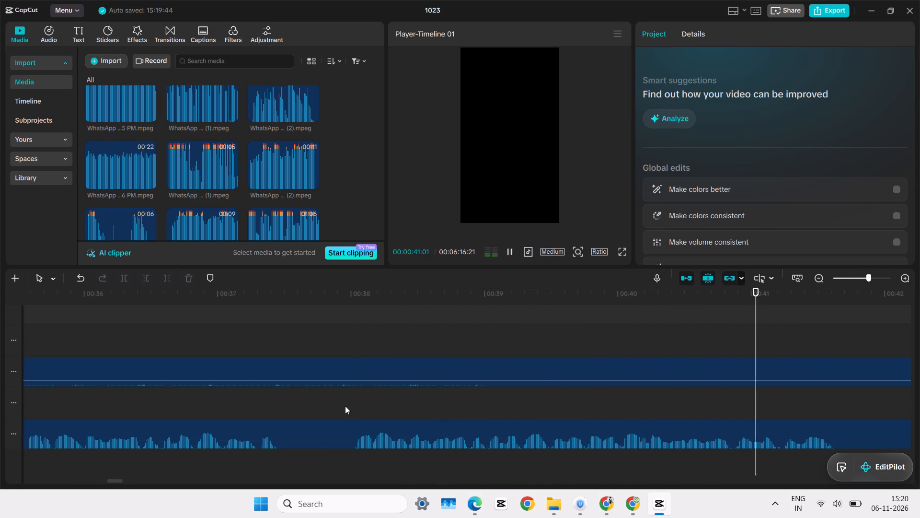
Trim away the part of the long recording before the phrase that starts at 00:00:38:01.
left_click(297, 403)
left_click_drag(297, 403, 0, 414)
left_click(153, 400)
left_click_drag(153, 400, 163, 399)
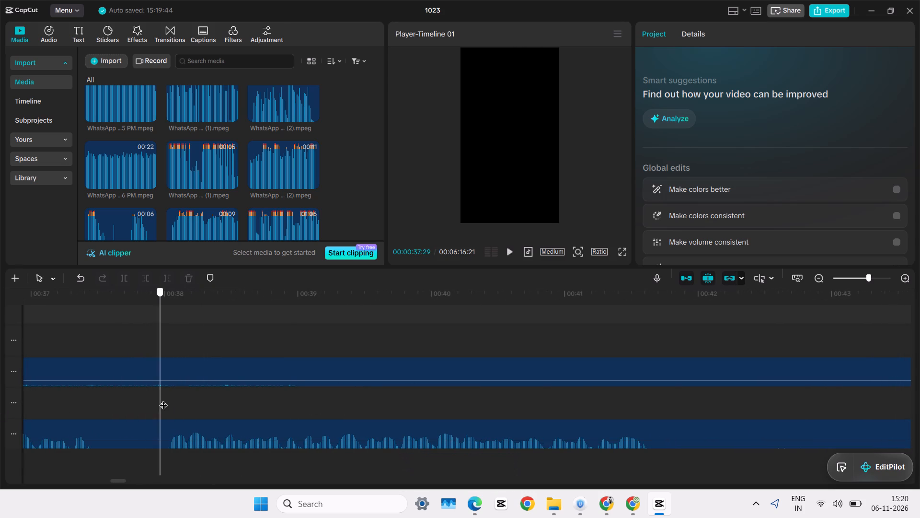
left_click_drag(163, 399, 164, 399)
left_click(173, 405)
left_click_drag(173, 405, 165, 410)
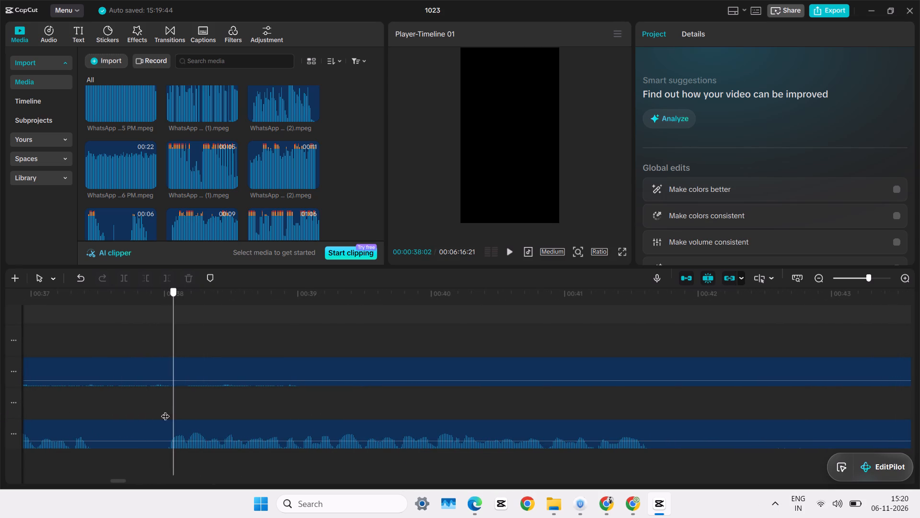
left_click_drag(165, 410, 169, 410)
left_click(185, 434)
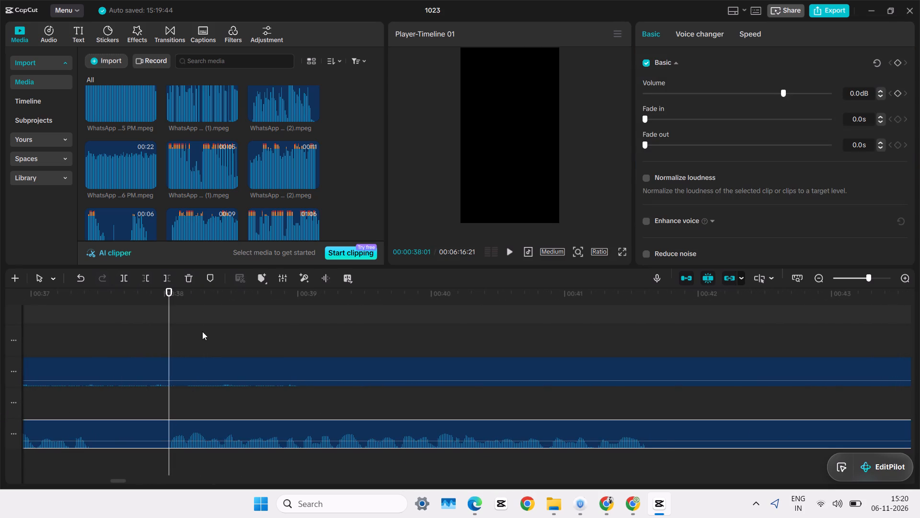
key("q")
Join the trimmed recording to the end of the preceding voice clip at about 00:00:15 and listen to the join.
left_click_drag(214, 430, 0, 449)
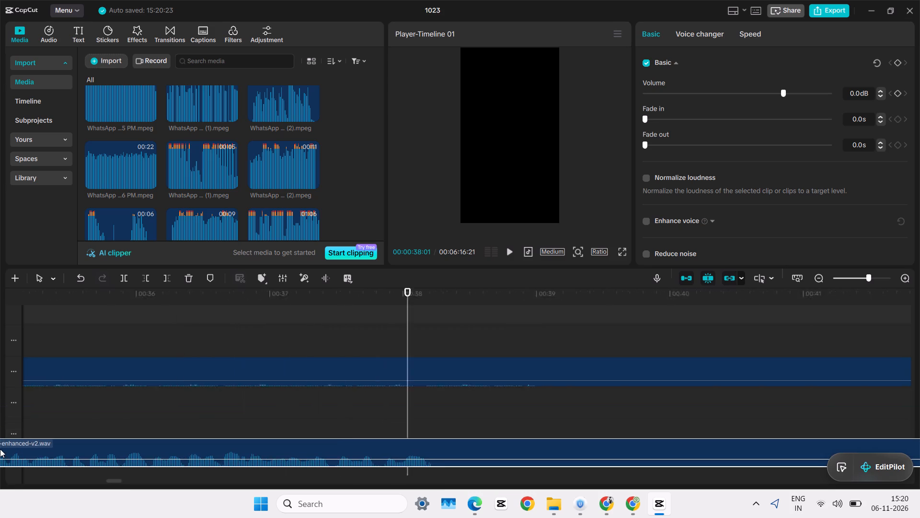
left_click_drag(0, 449, 0, 491)
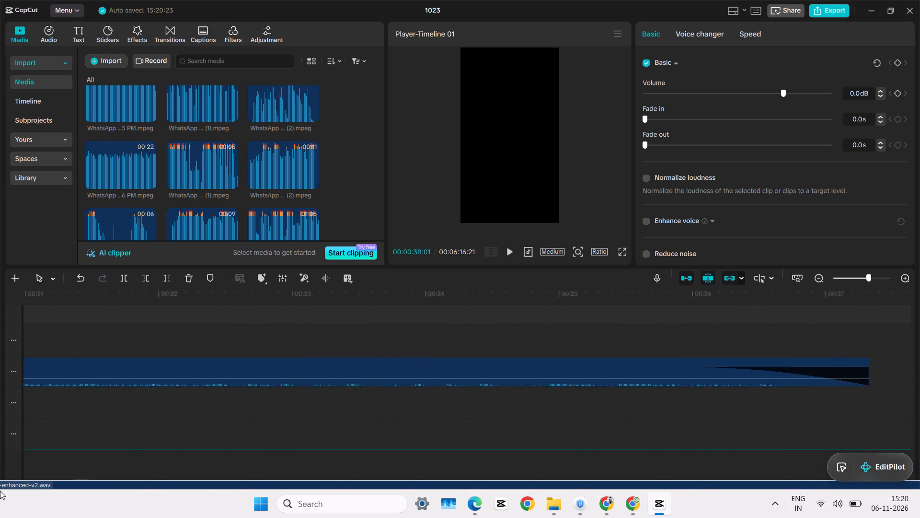
left_click_drag(0, 491, 839, 465)
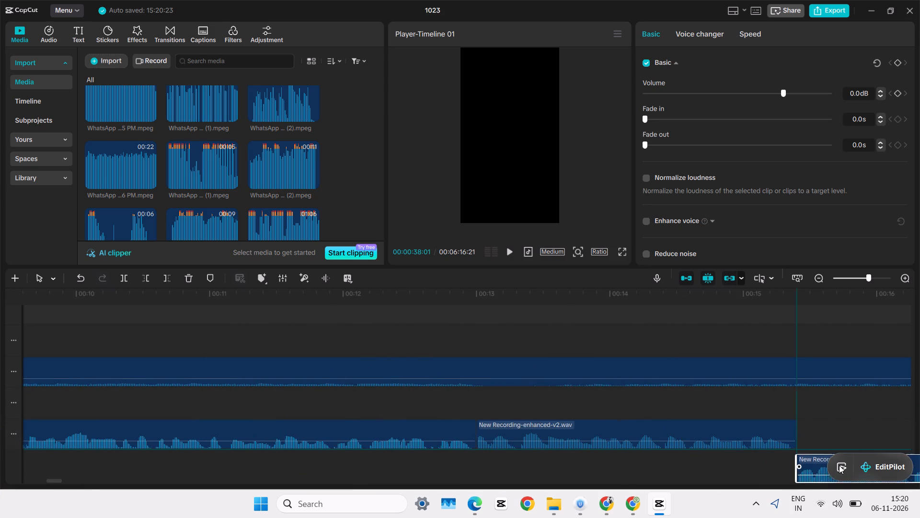
left_click_drag(839, 465, 845, 436)
left_click_drag(669, 402, 664, 401)
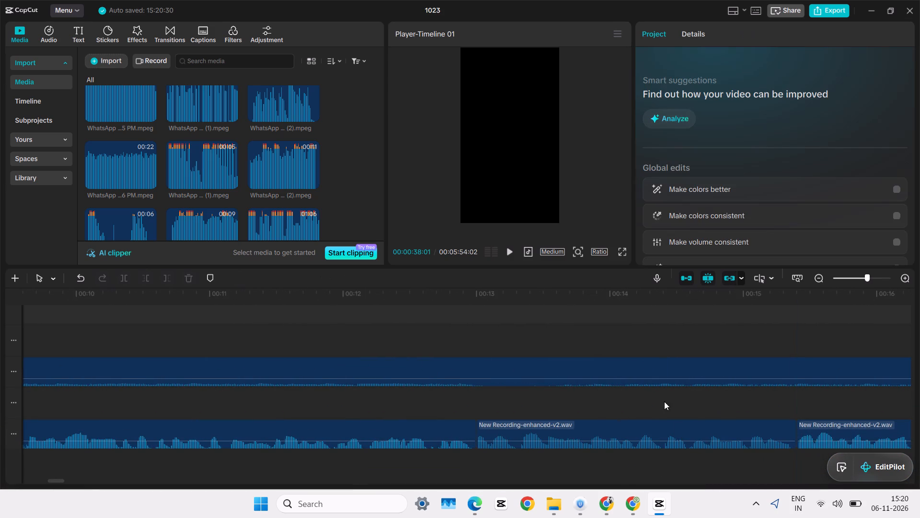
scroll(660, 402, "down", 9, "ctrl")
left_click(568, 423)
left_click(542, 400)
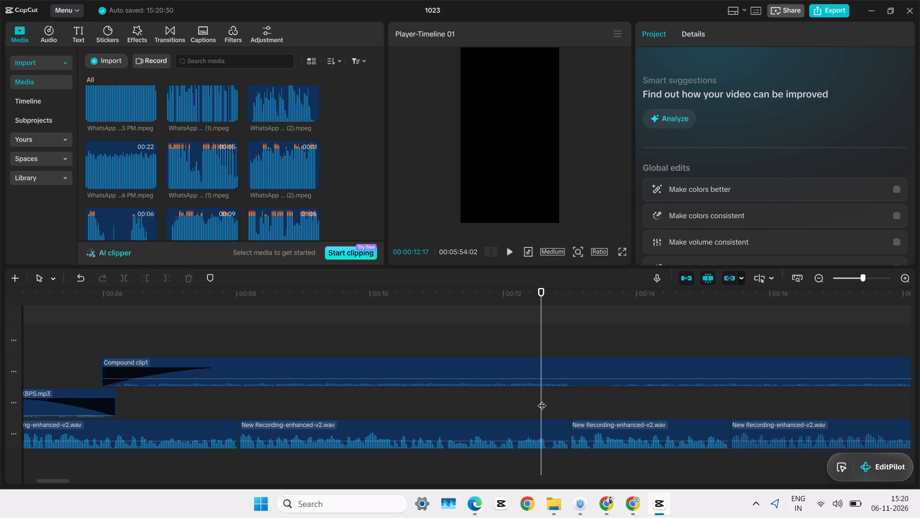
key("space")
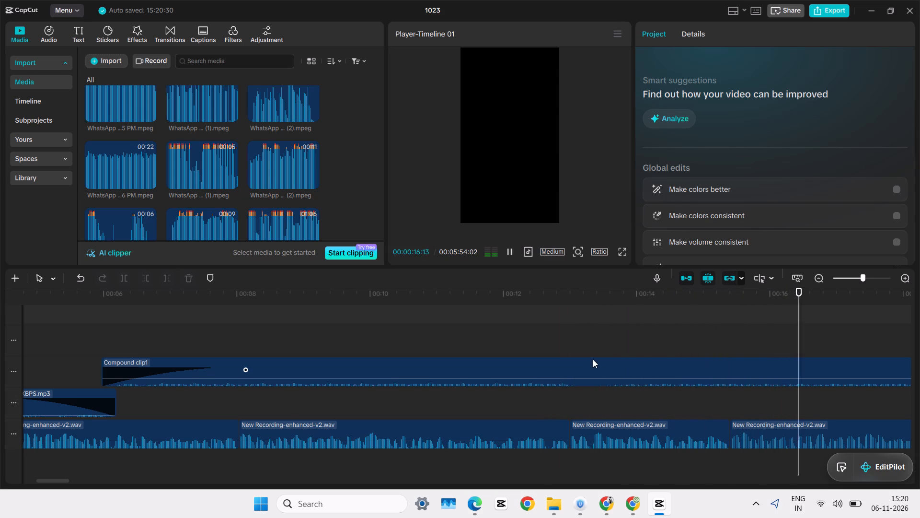
scroll(579, 426, "down", 15)
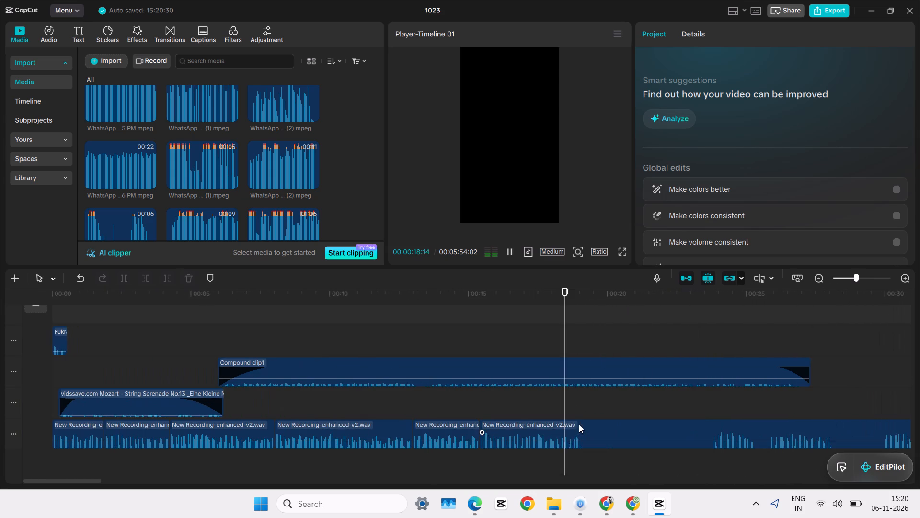
scroll(570, 423, "up", 8)
key("space")
Split the long recording at the end of the joined phrase at 00:00:19:00.
scroll(570, 423, "down", 6)
left_click(580, 408)
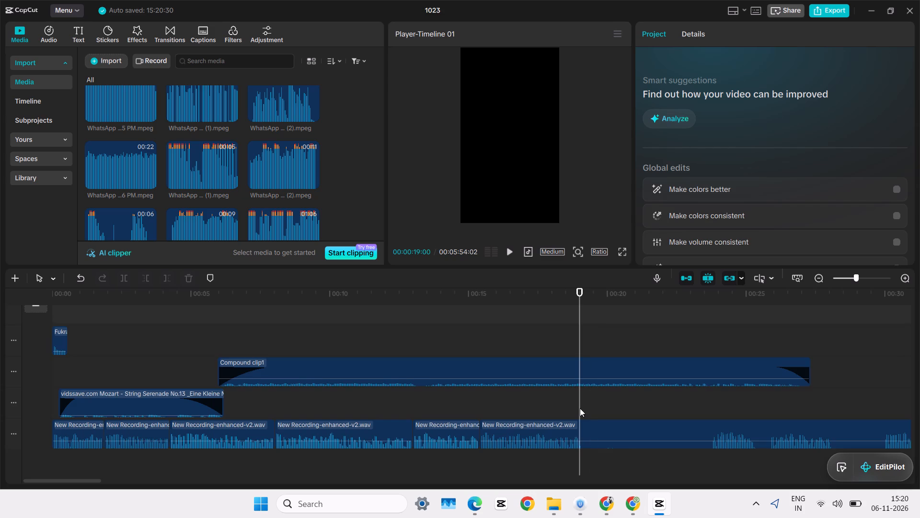
scroll(580, 408, "up", 16)
scroll(580, 408, "down", 7)
double_click(580, 408)
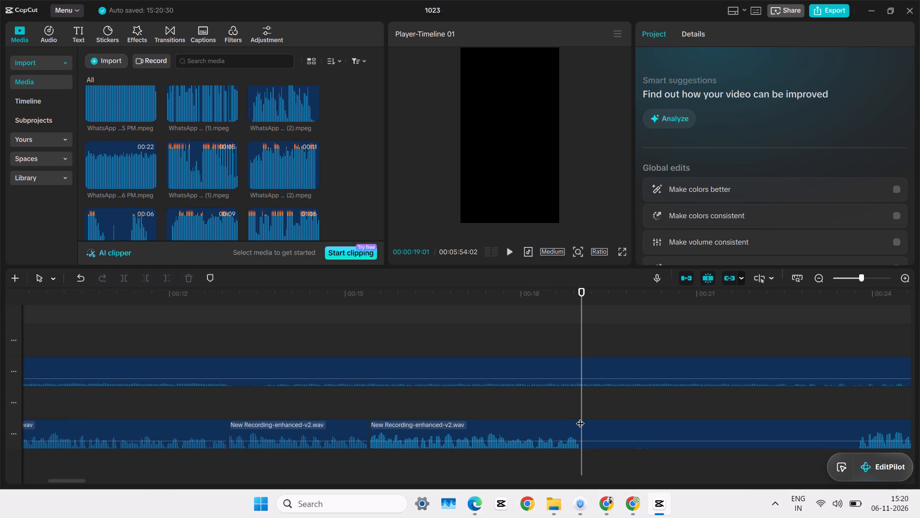
left_click(581, 424)
scroll(581, 424, "up", 17, "ctrl")
left_click(581, 414)
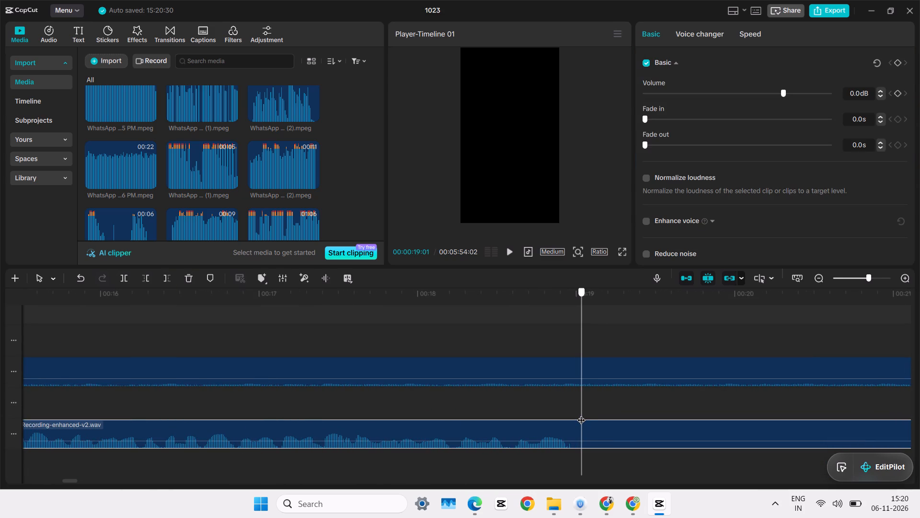
key("ctrl+b")
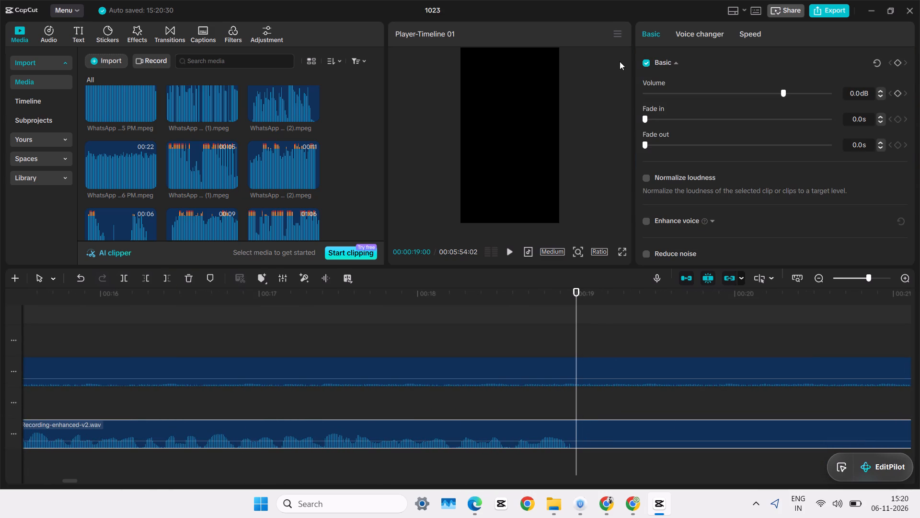
Listen to the remaining recording's phrases between about 00:00:19 and 00:01:04 for the next wanted phrase.
left_click(641, 404)
key("space")
scroll(642, 406, "down", 13, "ctrl")
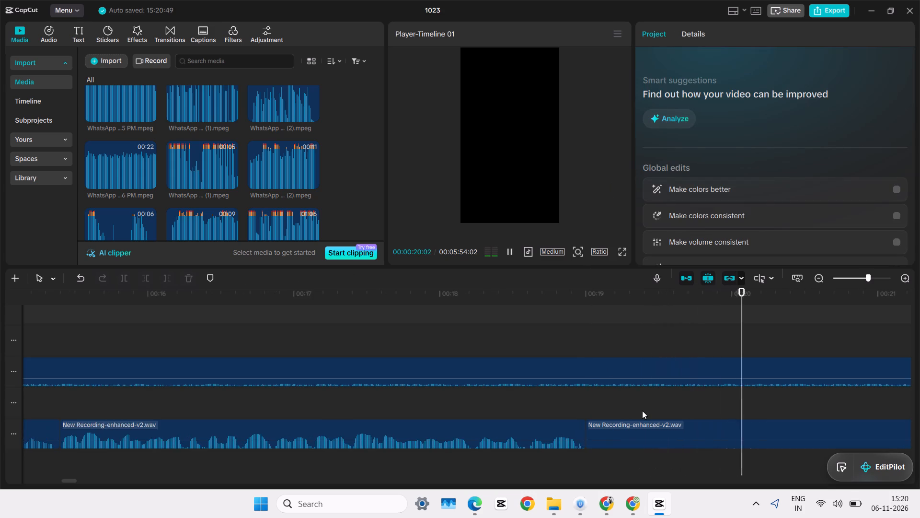
scroll(642, 411, "down", 4, "ctrl")
left_click(657, 403)
left_click_drag(657, 403, 919, 470)
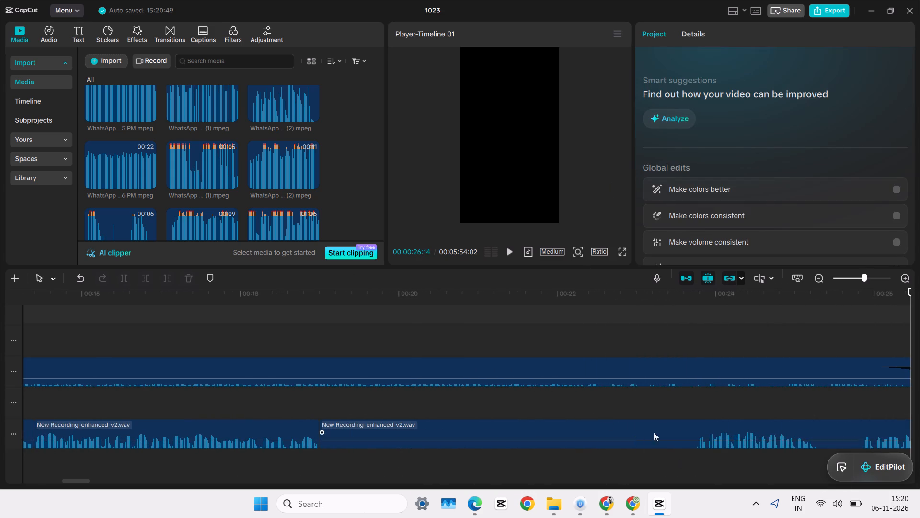
left_click(700, 408)
key("space")
scroll(732, 424, "down", 12, "ctrl")
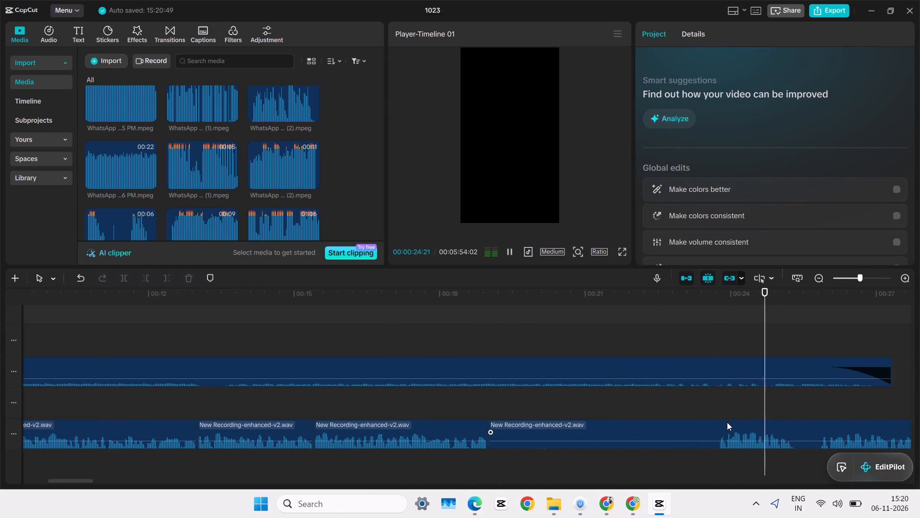
scroll(727, 422, "down", 3, "ctrl")
left_click_drag(743, 401, 919, 438)
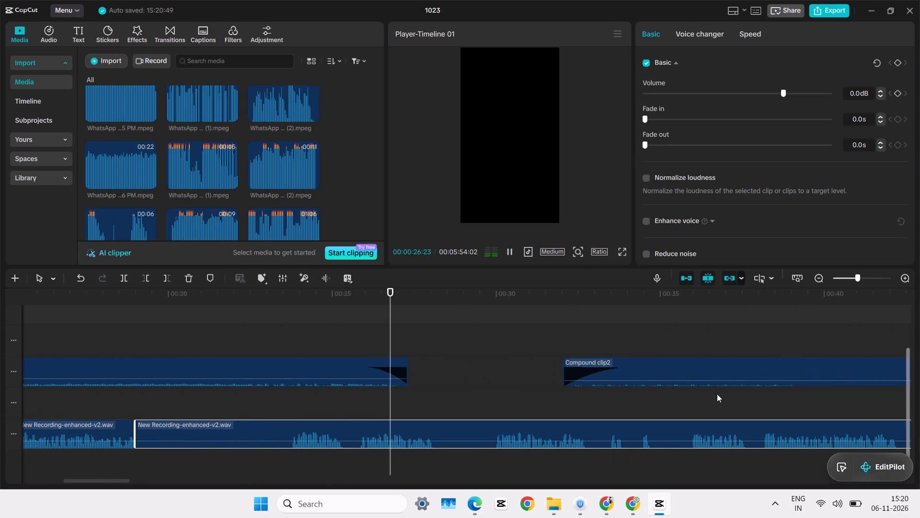
left_click(489, 374)
key("space")
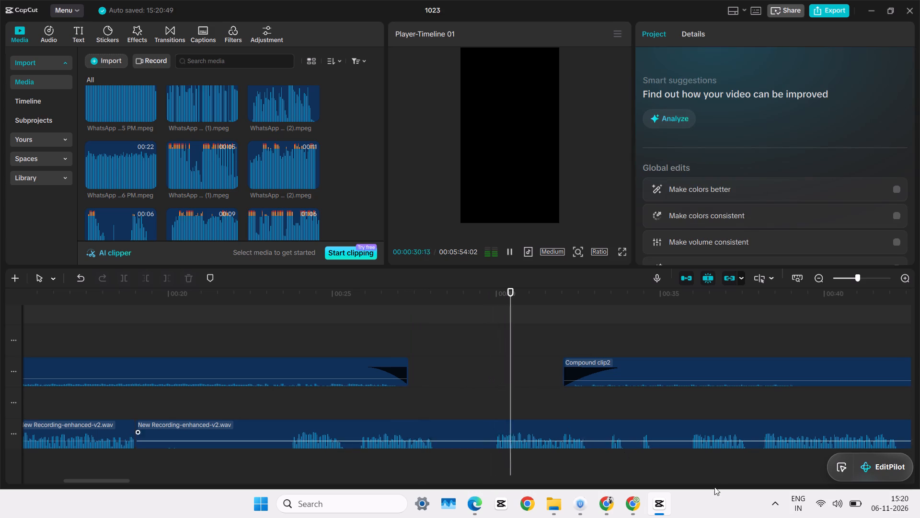
scroll(643, 478, "up", 20, "ctrl")
scroll(638, 470, "down", 6)
left_click(788, 413)
key("space")
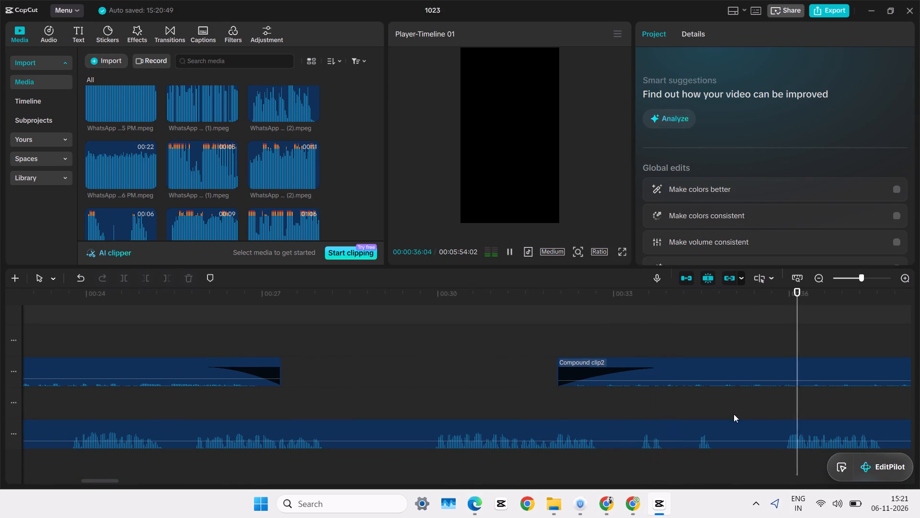
left_click_drag(736, 412, 919, 435)
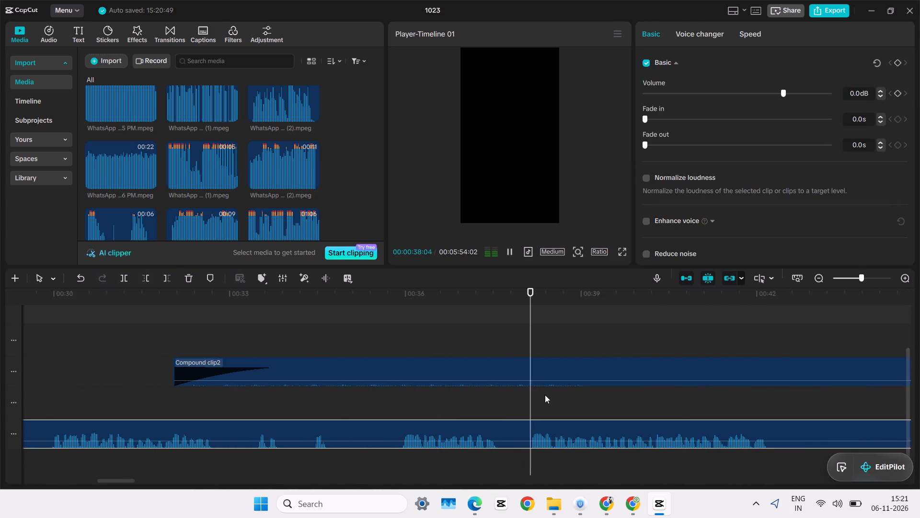
scroll(547, 424, "down", 6, "ctrl")
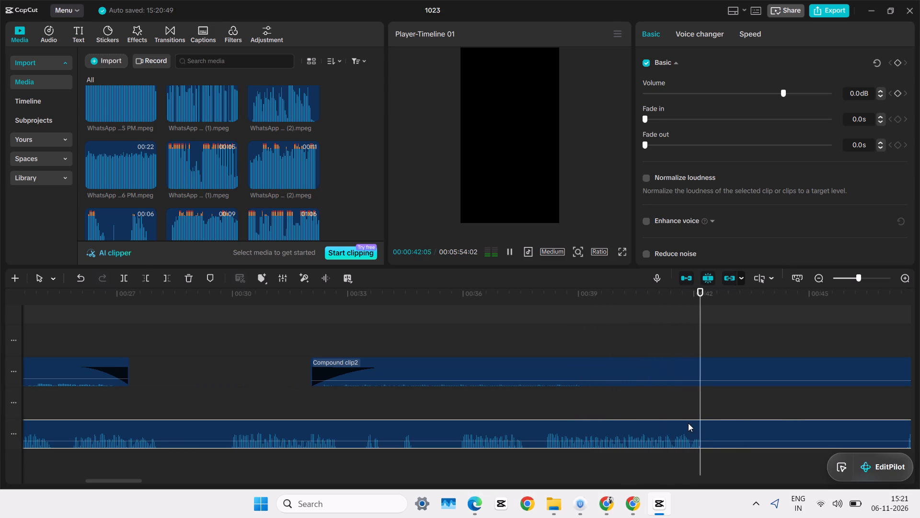
left_click(795, 415)
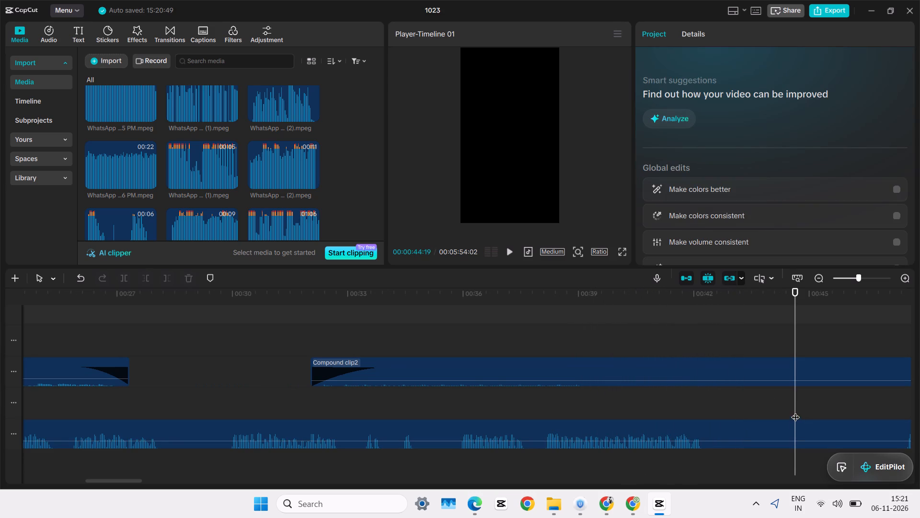
left_click_drag(795, 404, 919, 427)
left_click(701, 422)
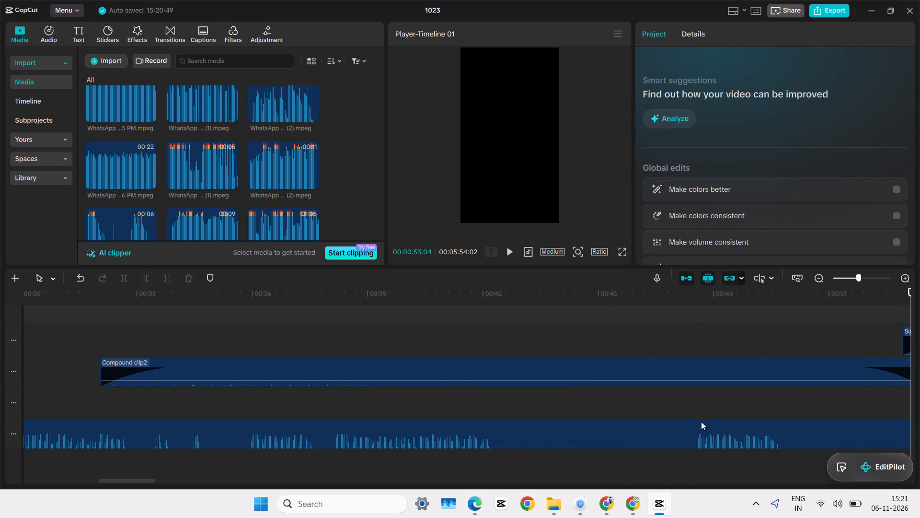
key("space")
left_click(516, 404)
key("space")
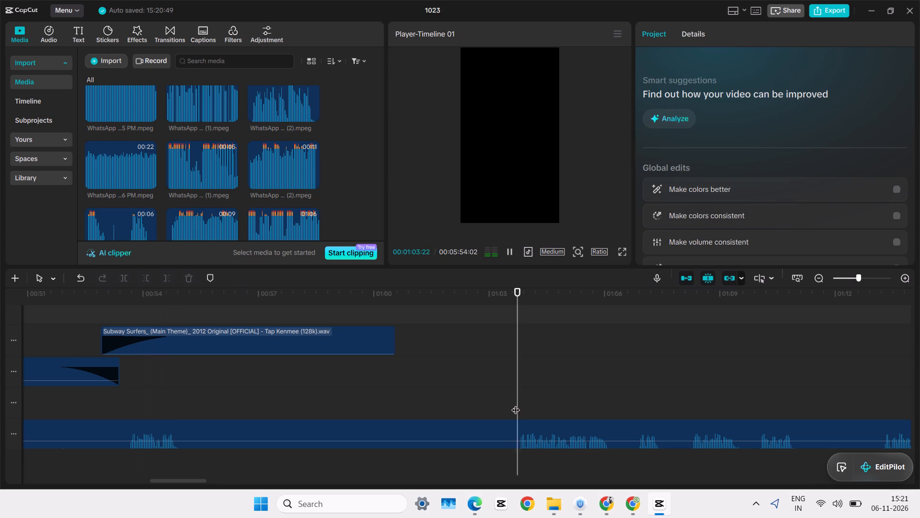
Go back and listen again to the recording's phrases at about 00:00:38 and 00:00:48 to choose the next one.
left_click(401, 363)
left_click_drag(401, 363, 0, 385)
left_click(465, 410)
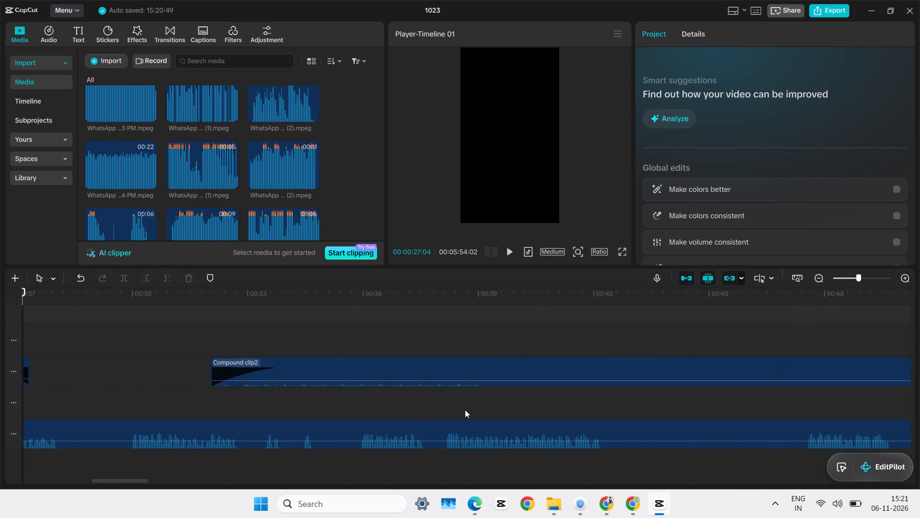
left_click(409, 411)
left_click(453, 407)
key("space")
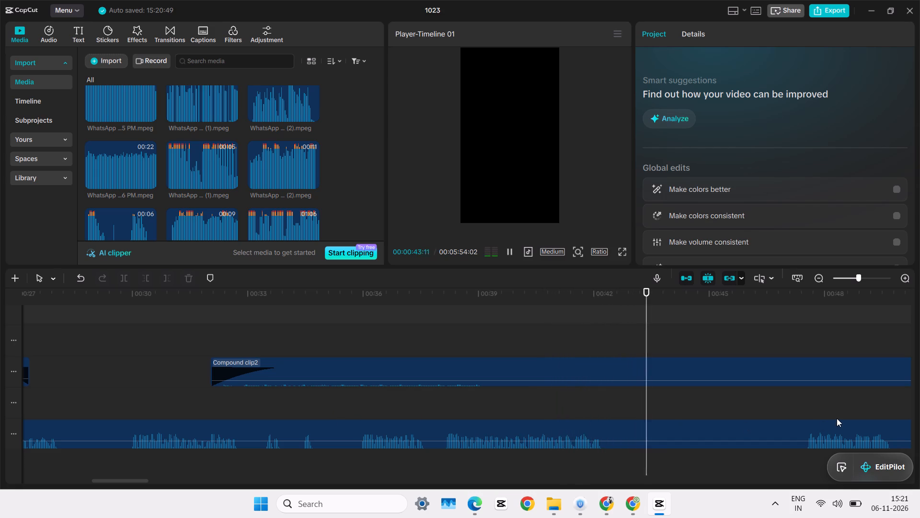
left_click(814, 413)
key("space")
left_click_drag(743, 412, 919, 408)
left_click(326, 419)
left_click(328, 415)
Trim away the part of the long recording before the phrase that starts at 00:00:38:04.
left_click_drag(331, 405, 277, 412)
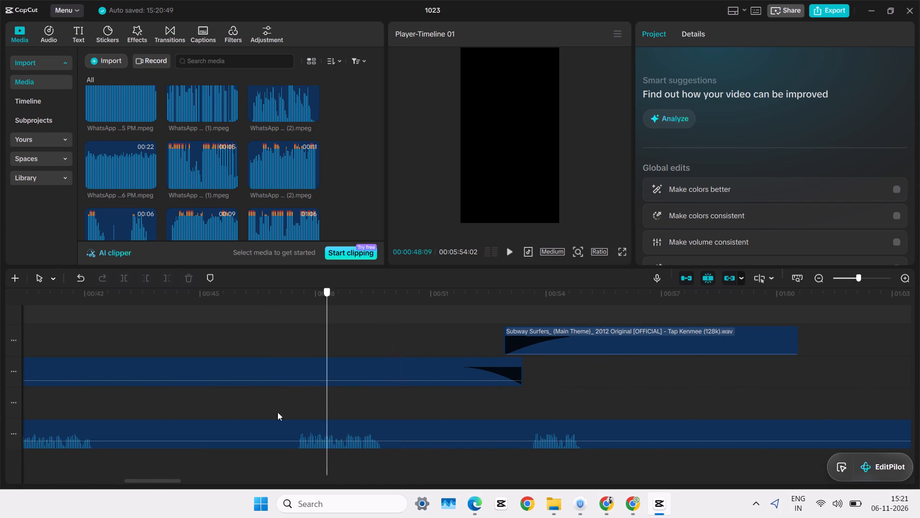
left_click_drag(277, 412, 11, 424)
scroll(179, 432, "up", 6, "ctrl")
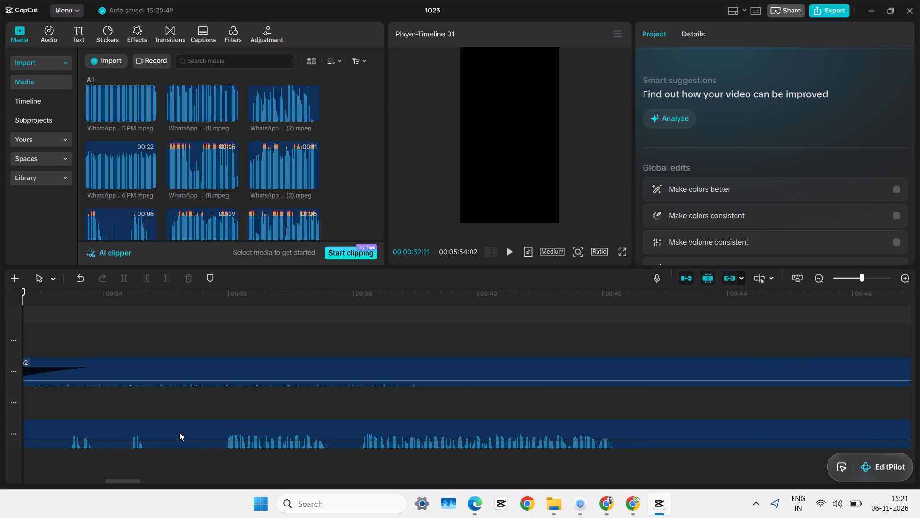
scroll(179, 432, "up", 6, "ctrl")
double_click(472, 412)
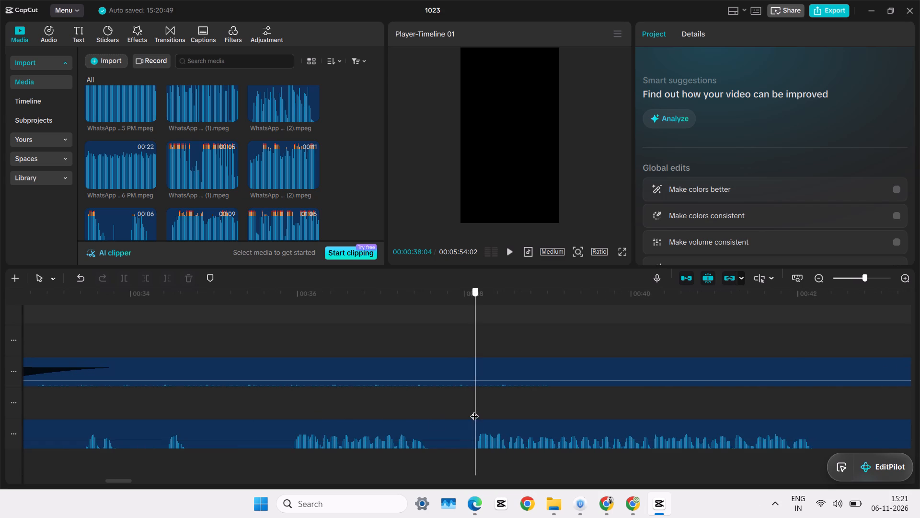
left_click(476, 426)
key("q")
Join the trimmed recording to the end of the preceding voice clip at about 00:00:19 and listen to the join.
left_click_drag(487, 430, 0, 468)
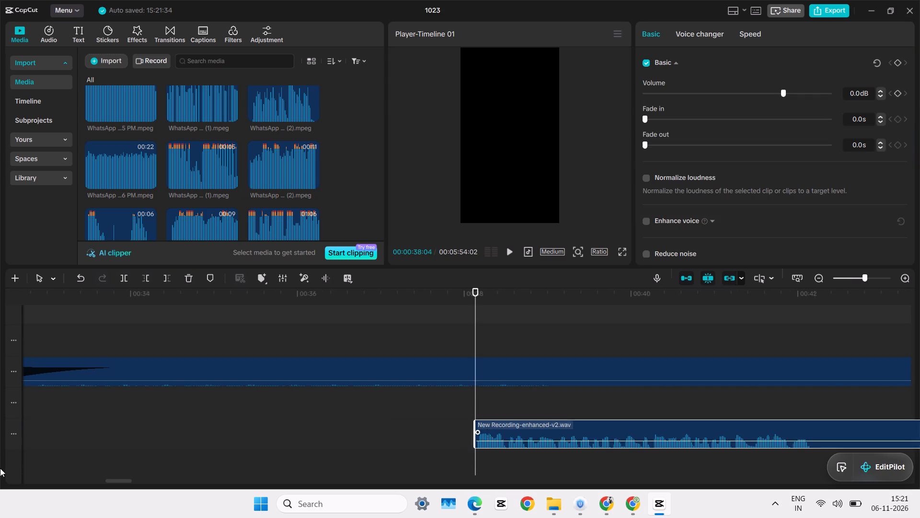
left_click_drag(0, 468, 0, 509)
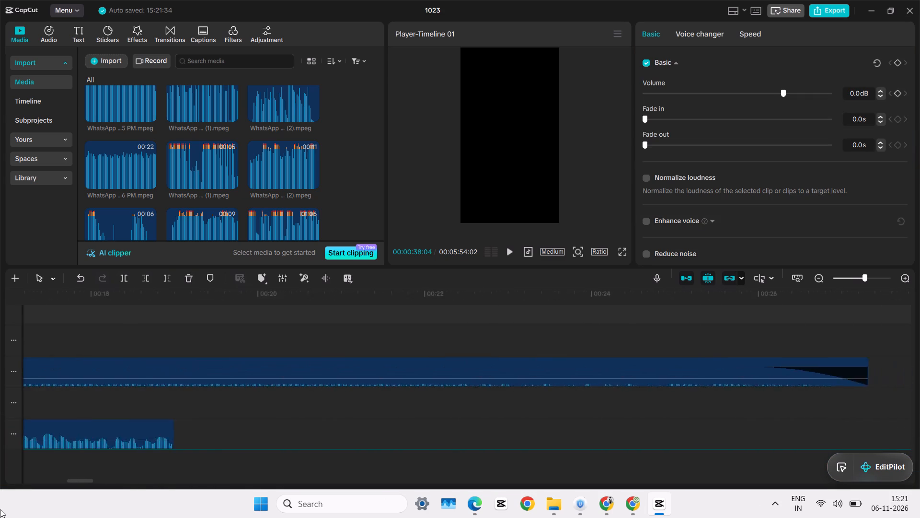
left_click_drag(0, 509, 471, 442)
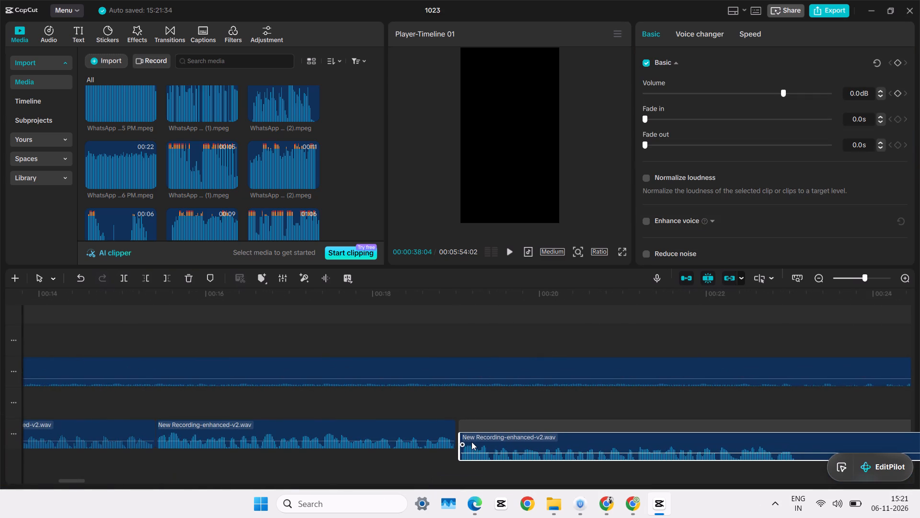
left_click_drag(471, 442, 469, 438)
left_click(395, 404)
key("space")
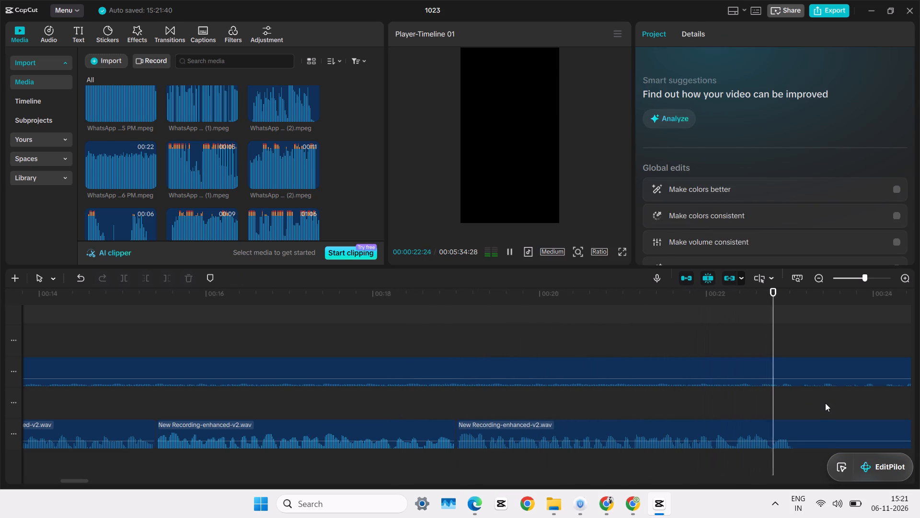
Split the long recording at the end of the joined phrase at 00:00:23:01.
left_click(809, 409)
left_click_drag(809, 409, 796, 414)
left_click(796, 414)
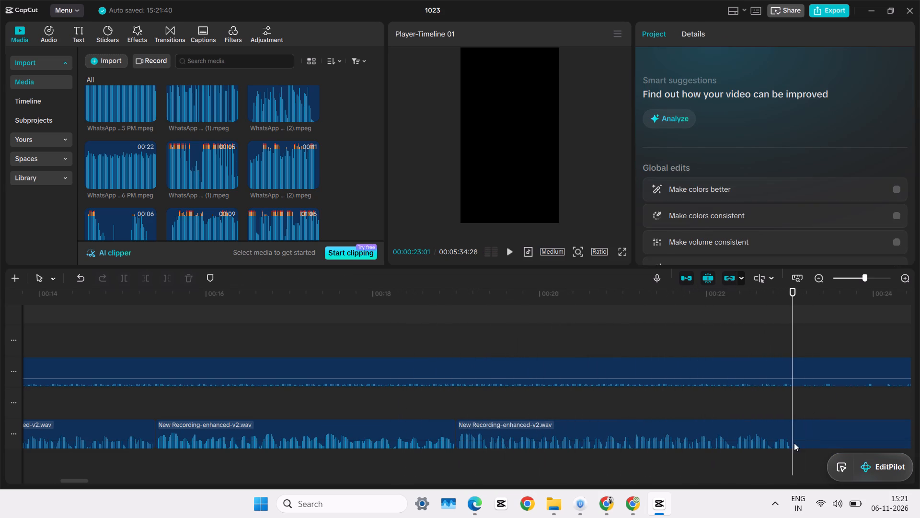
left_click(798, 440)
key("ctrl+b")
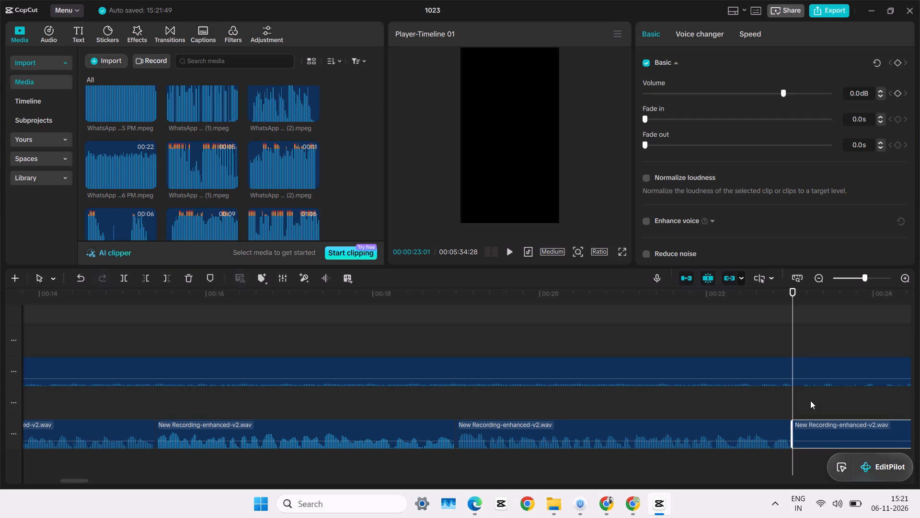
Find the next phrase in the remaining recording and trim away everything before its start at 00:00:28:13.
left_click(828, 397)
key("space")
left_click_drag(835, 400, 919, 400)
left_click(730, 409)
key("space")
left_click(730, 409)
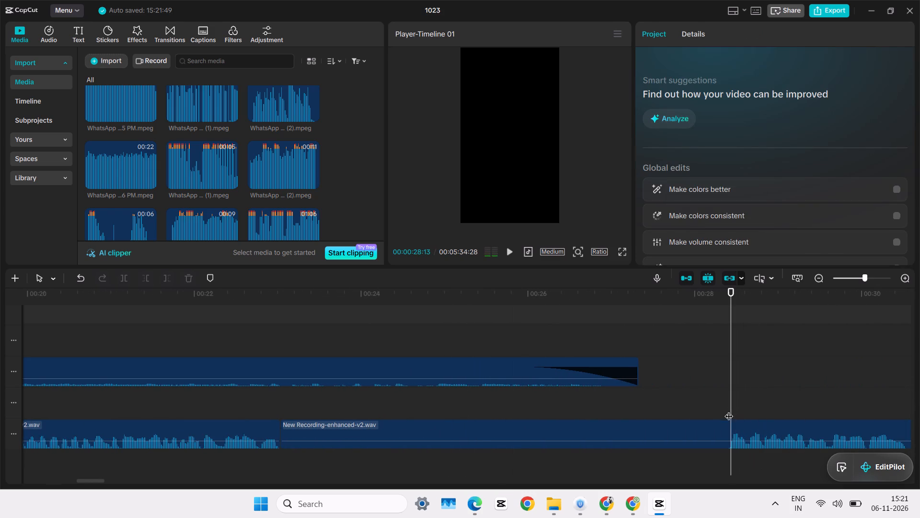
left_click(730, 416)
left_click(730, 409)
left_click(724, 427)
key("q")
Join the trimmed recording to the end of the preceding voice clip at about 00:00:23 and listen to the join.
left_click_drag(770, 424, 709, 433)
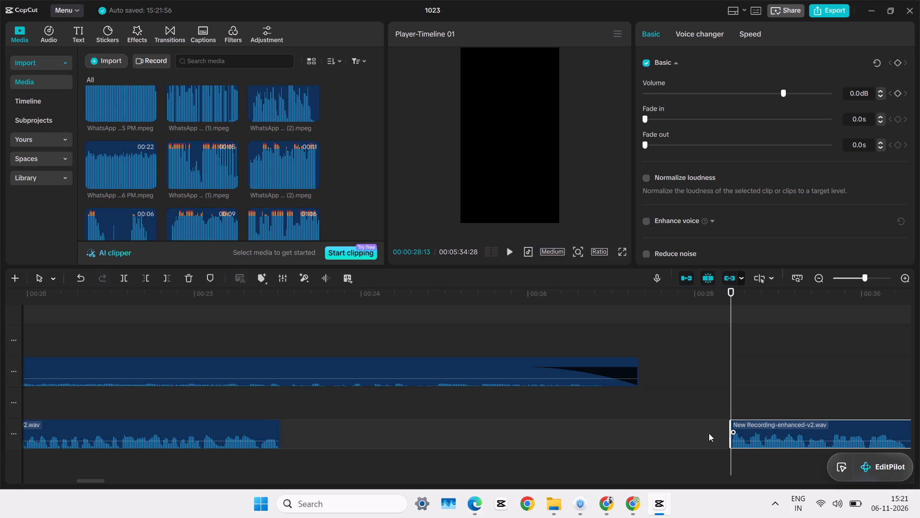
left_click_drag(709, 433, 321, 439)
left_click(248, 411)
key("space")
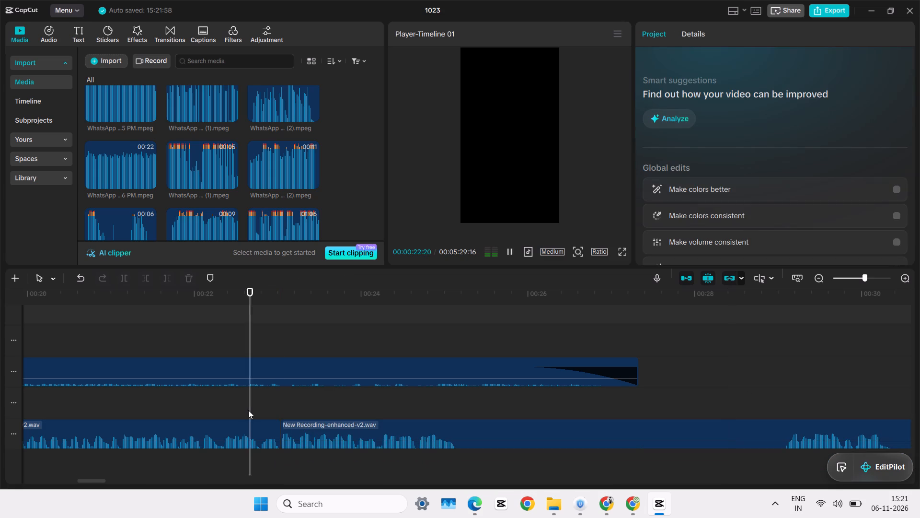
Split the long recording at the end of the newly joined phrase at 00:00:25:04.
scroll(406, 422, "up", 6, "ctrl")
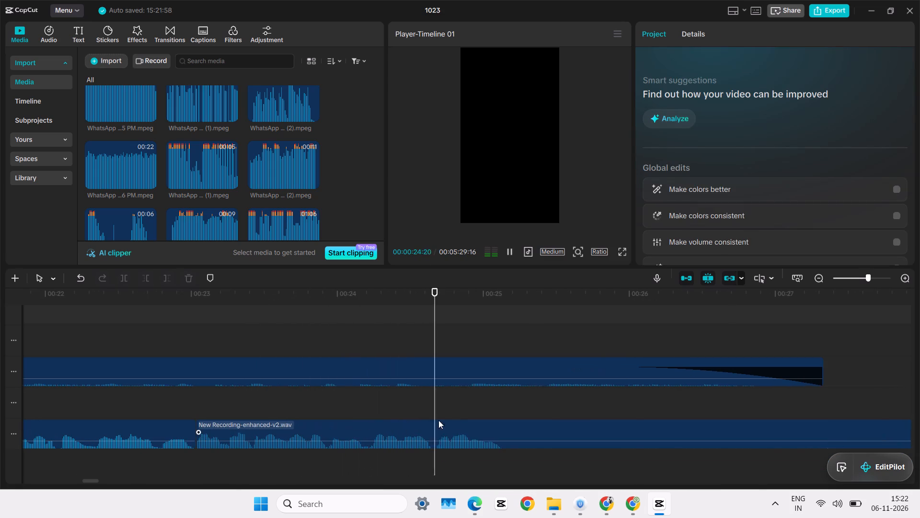
left_click(472, 407)
left_click_drag(472, 407, 501, 393)
left_click(497, 422)
key("ctrl+b")
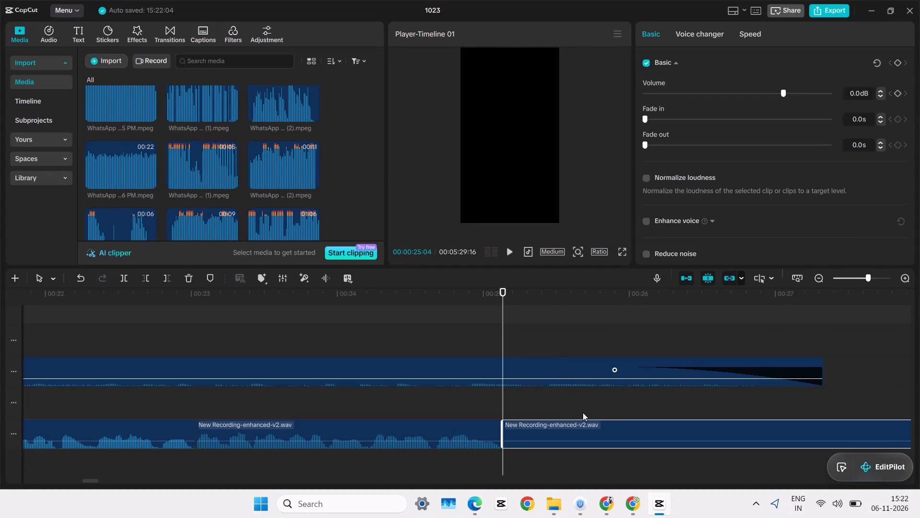
Listen through the remaining recording after 00:00:25:04, playing each group of speech up to about 00:01:12 to find the next wanted phrase.
left_click(612, 397)
key("space")
scroll(629, 451, "down", 11, "ctrl")
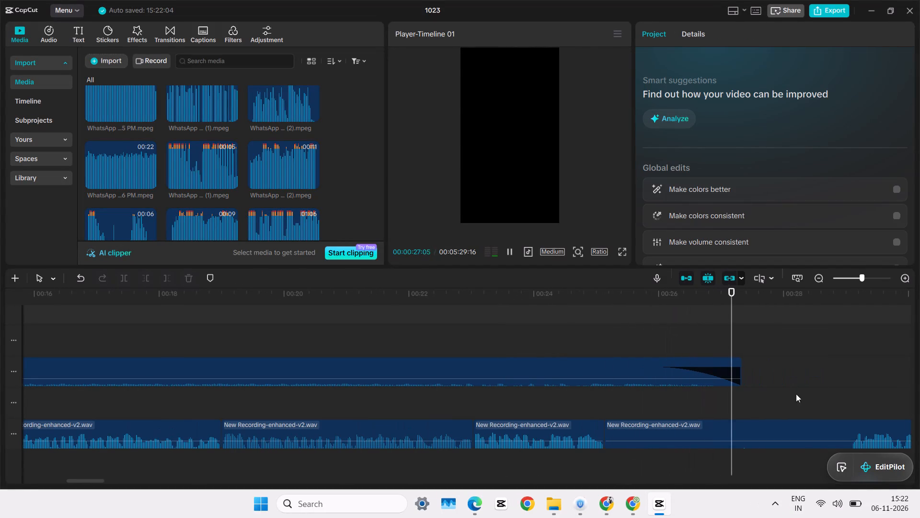
left_click_drag(807, 388, 826, 385)
left_click_drag(830, 384, 836, 382)
double_click(845, 382)
left_click(852, 379)
key("space")
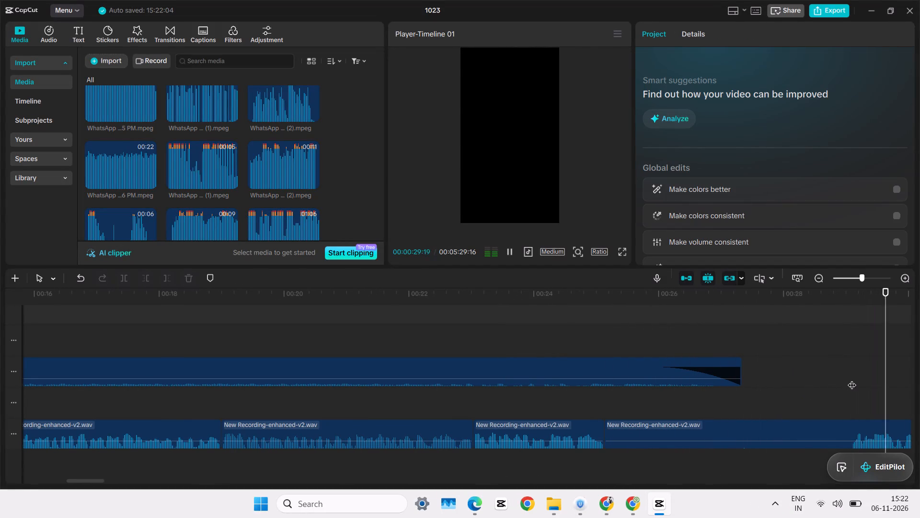
scroll(723, 438, "down", 3, "ctrl")
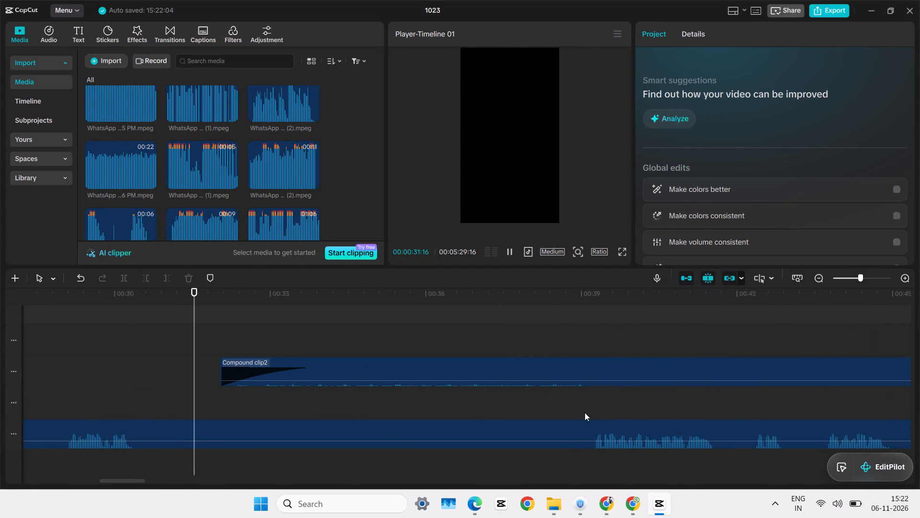
left_click(588, 405)
key("space")
left_click_drag(799, 423, 919, 417)
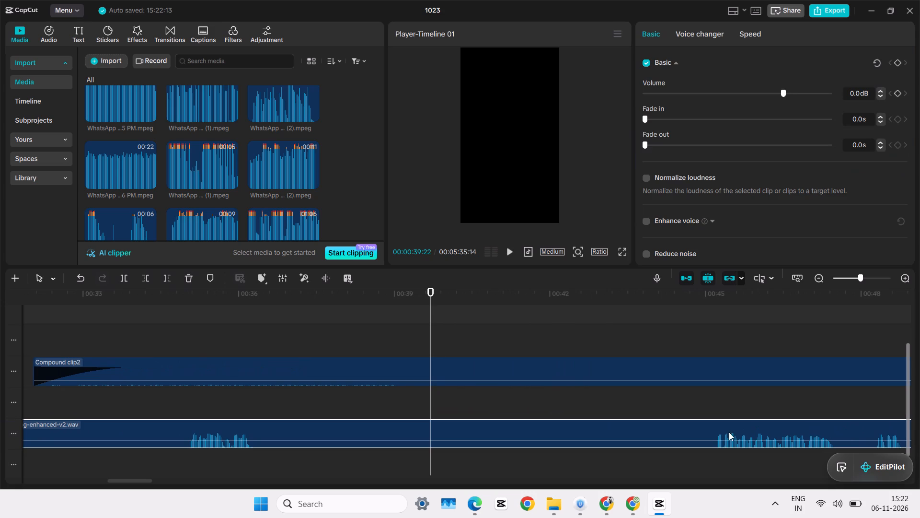
left_click(705, 402)
key("space")
left_click_drag(783, 409, 919, 420)
left_click(614, 389)
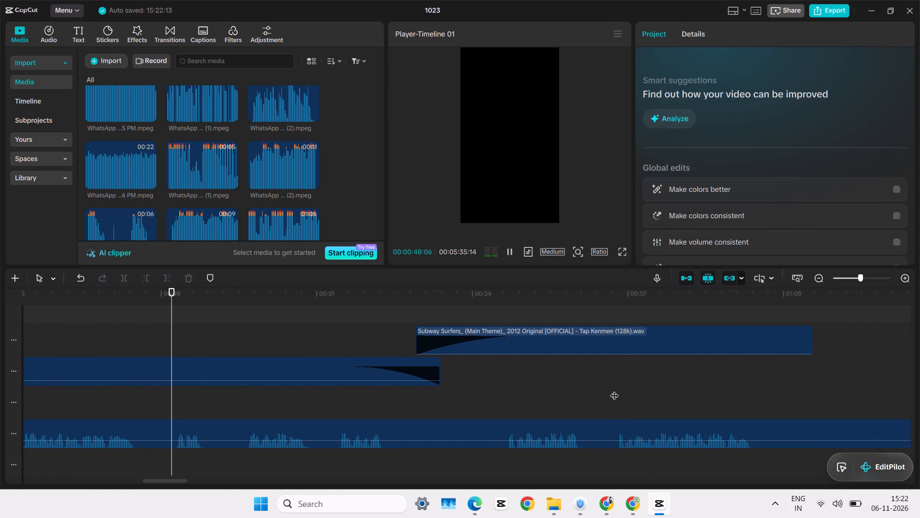
key("space")
scroll(759, 417, "down", 6, "ctrl")
left_click_drag(783, 395, 919, 394)
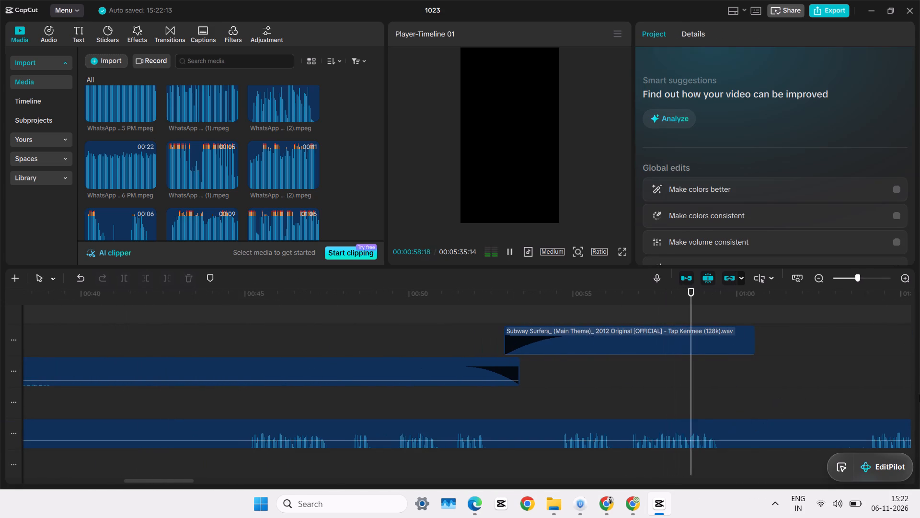
left_click_drag(919, 394, 919, 414)
left_click(540, 413)
key("space")
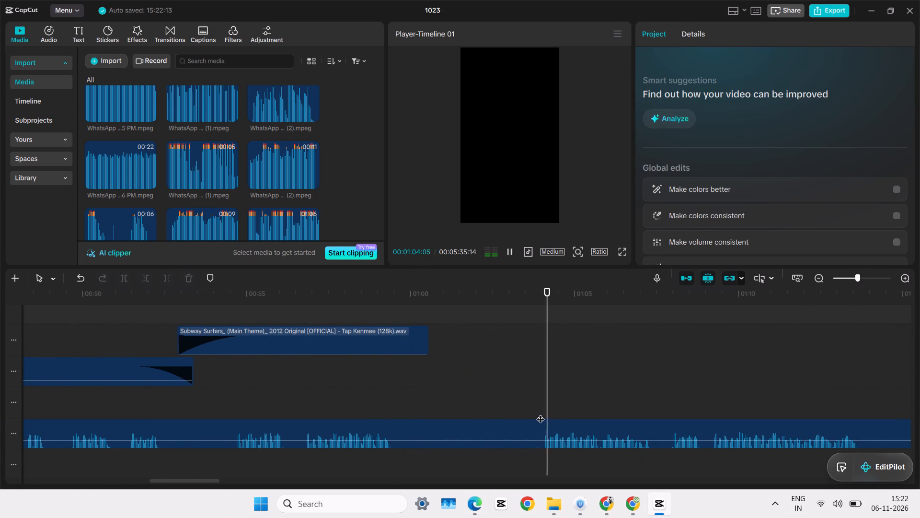
left_click(707, 380)
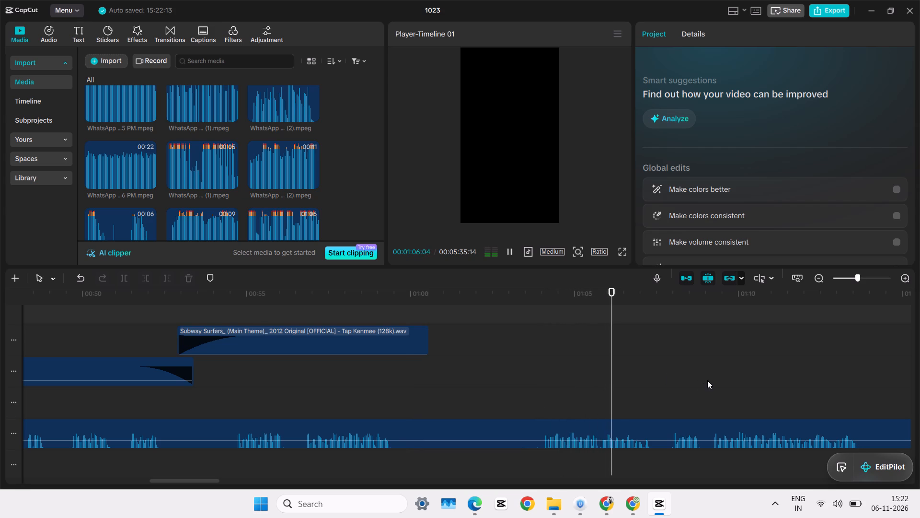
key("space")
left_click_drag(715, 378, 919, 401)
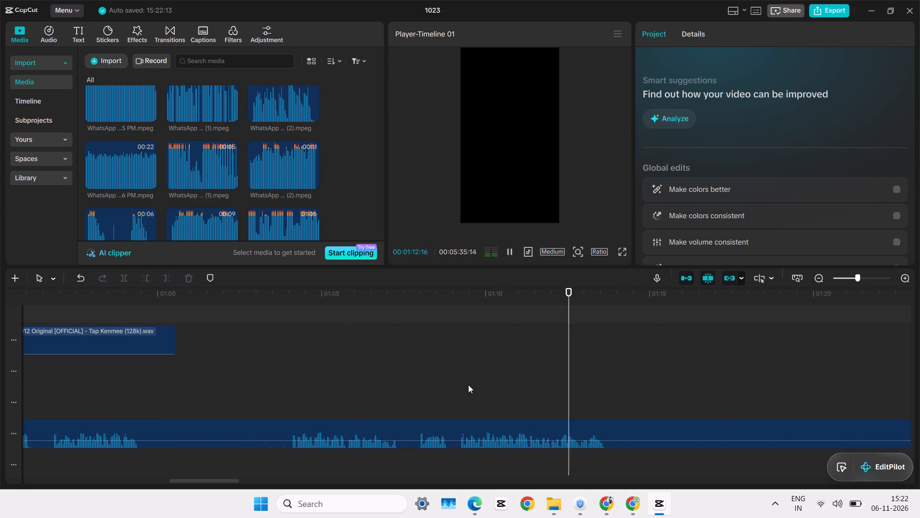
Trim away everything in the remaining recording before the phrase starting at 00:01:09:07.
left_click(460, 414)
scroll(453, 414, "up", 16, "ctrl")
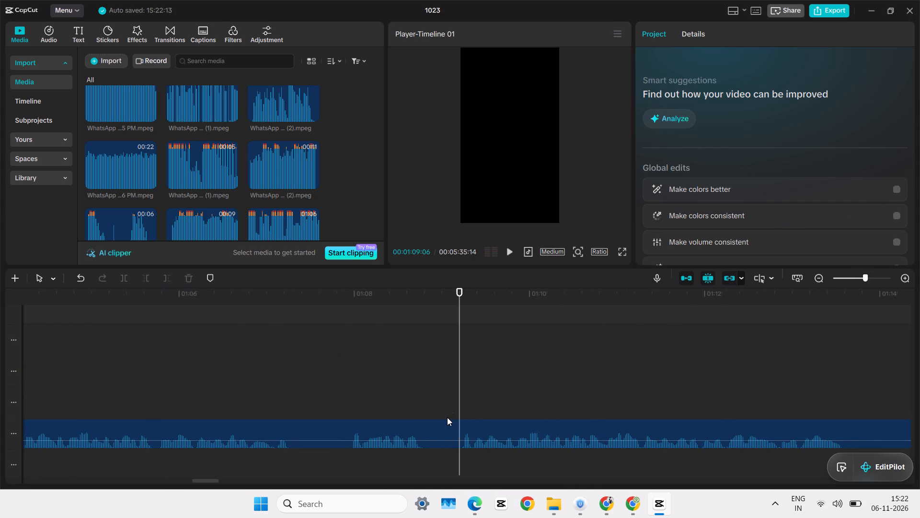
left_click_drag(458, 395, 460, 388)
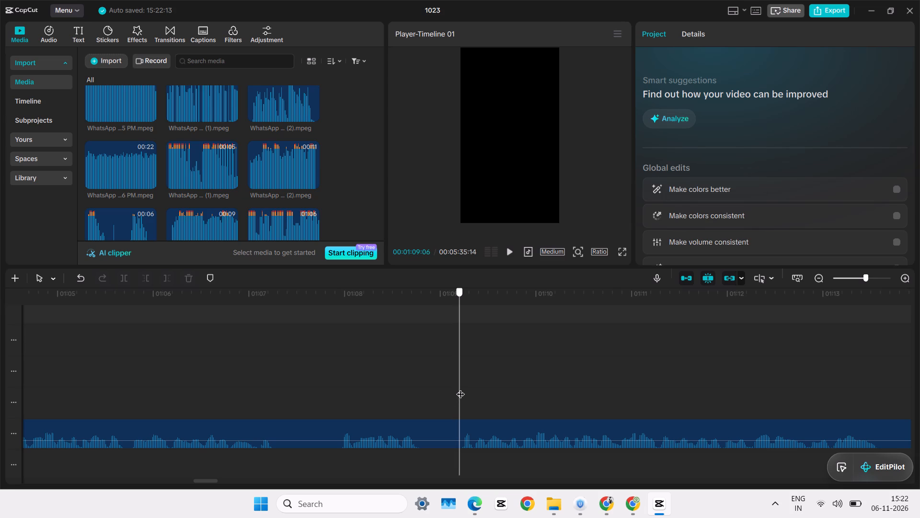
left_click_drag(460, 388, 463, 381)
left_click(455, 429)
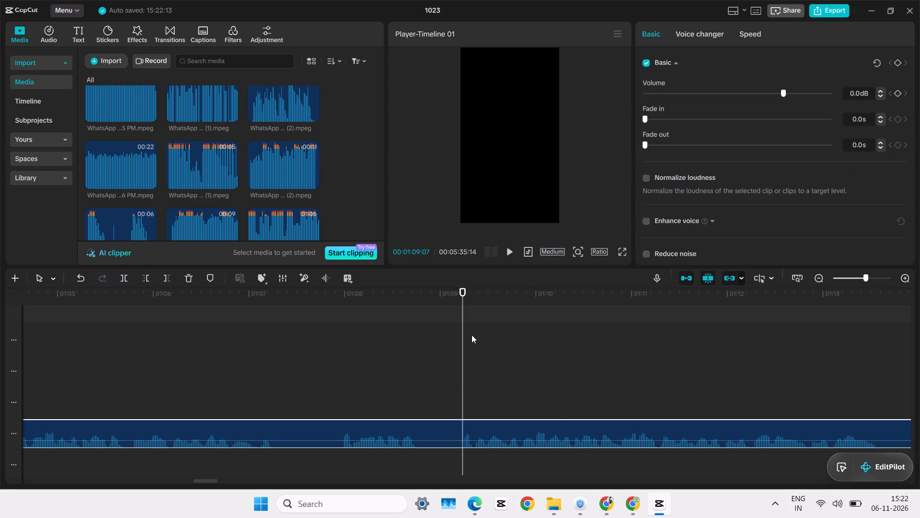
key("q")
Move the trimmed recording to the end of the preceding voice clip at about 00:00:25 and listen across the join.
left_click_drag(491, 426, 0, 478)
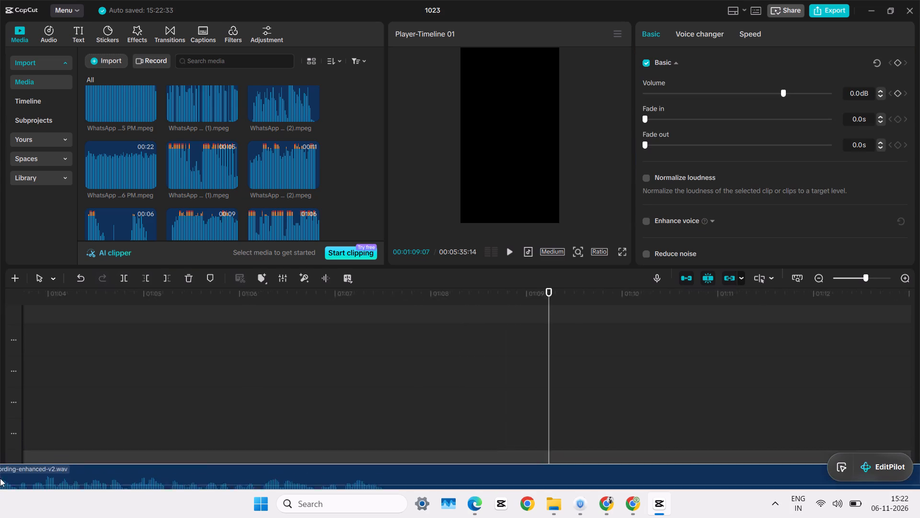
left_click_drag(0, 478, 0, 517)
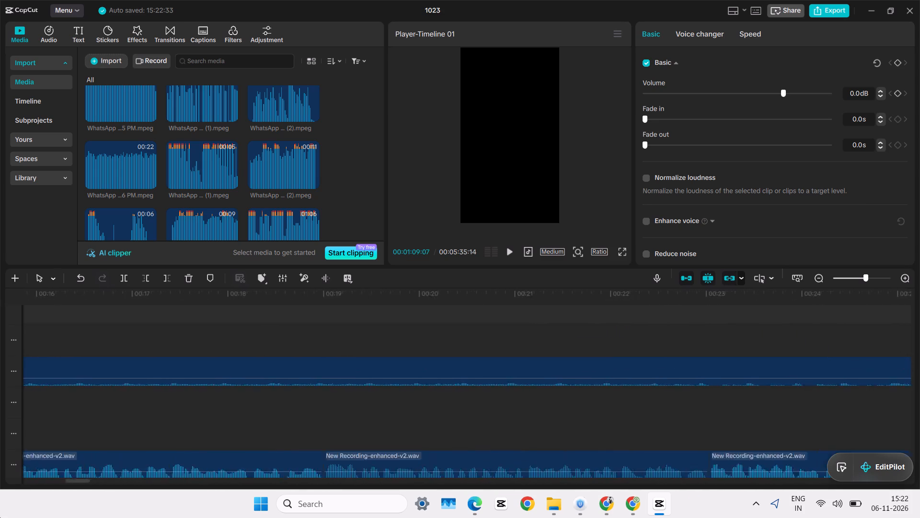
left_click_drag(0, 517, 919, 461)
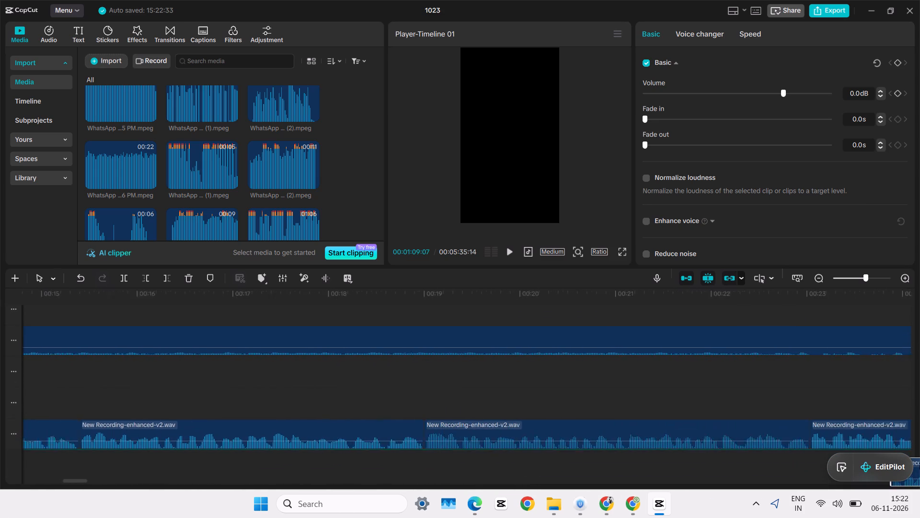
left_click_drag(919, 461, 616, 391)
left_click(428, 381)
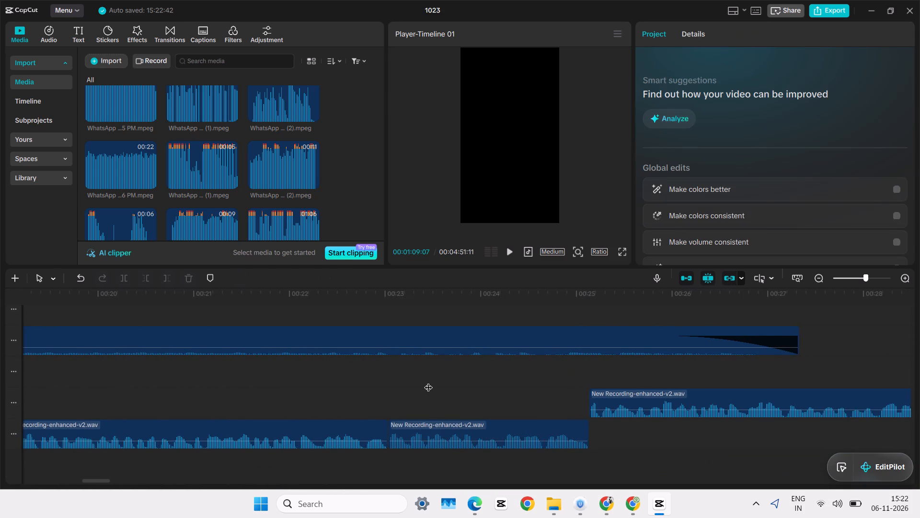
key("space")
left_click_drag(388, 396, 362, 396)
left_click(207, 366)
key("space")
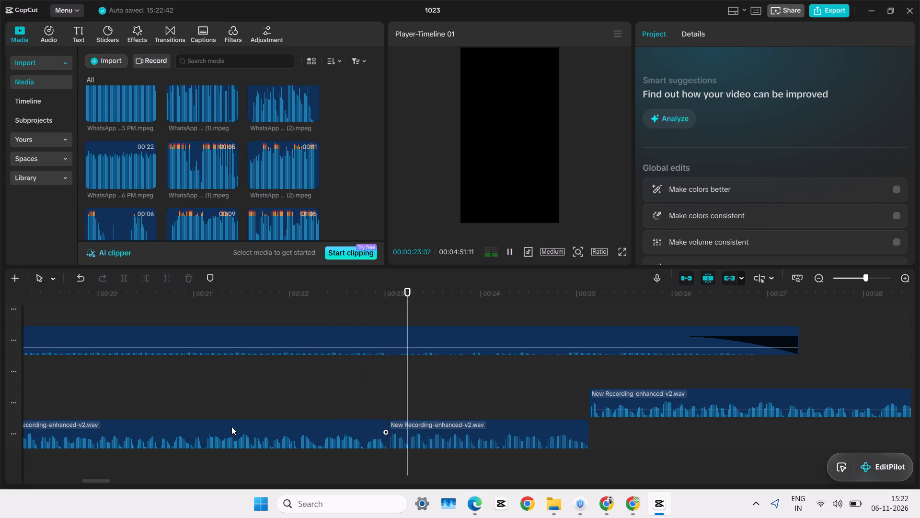
left_click(746, 437)
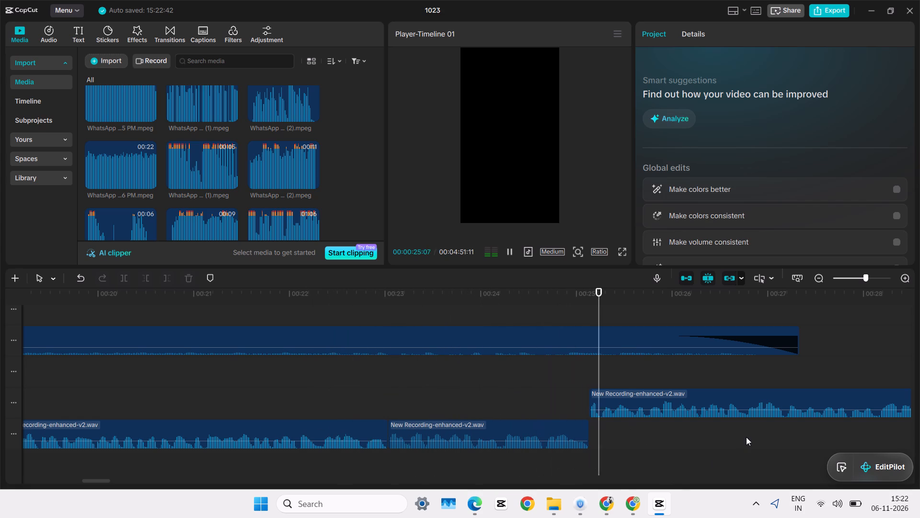
left_click(746, 437)
Listen to the following parts of the moved recording, up to about 00:01:07, to find a better take of the phrase.
left_click_drag(746, 437, 919, 438)
left_click(841, 436)
key("space")
scroll(839, 436, "down", 8, "ctrl")
scroll(839, 436, "up", 1, "ctrl")
scroll(837, 436, "down", 14, "ctrl")
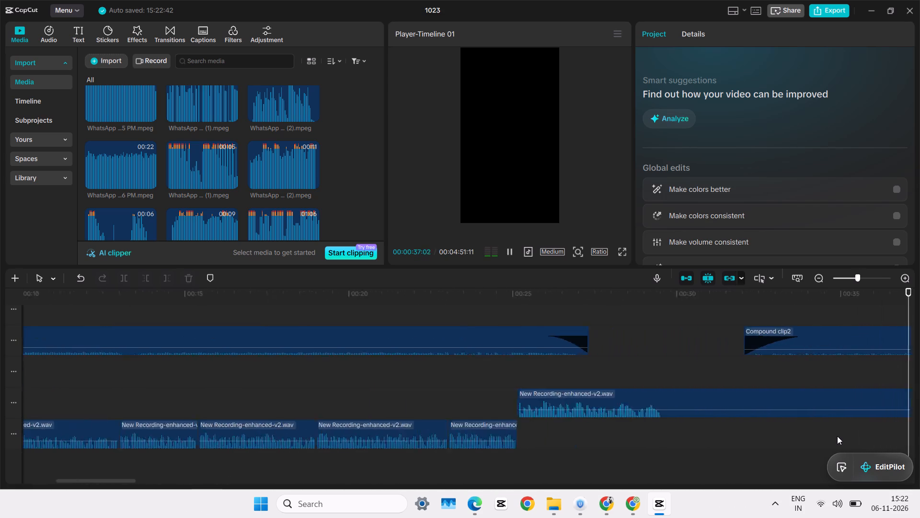
left_click_drag(837, 436, 919, 422)
left_click(308, 432)
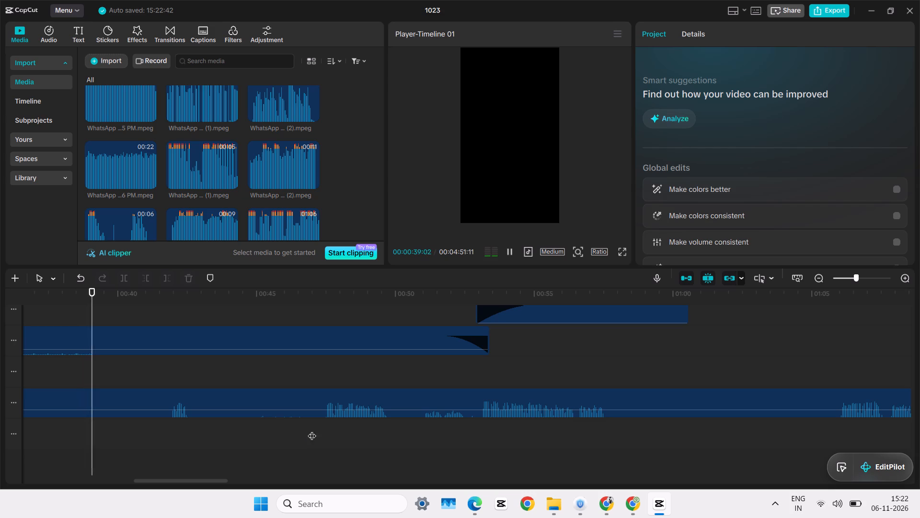
key("space")
left_click(476, 433)
key("space")
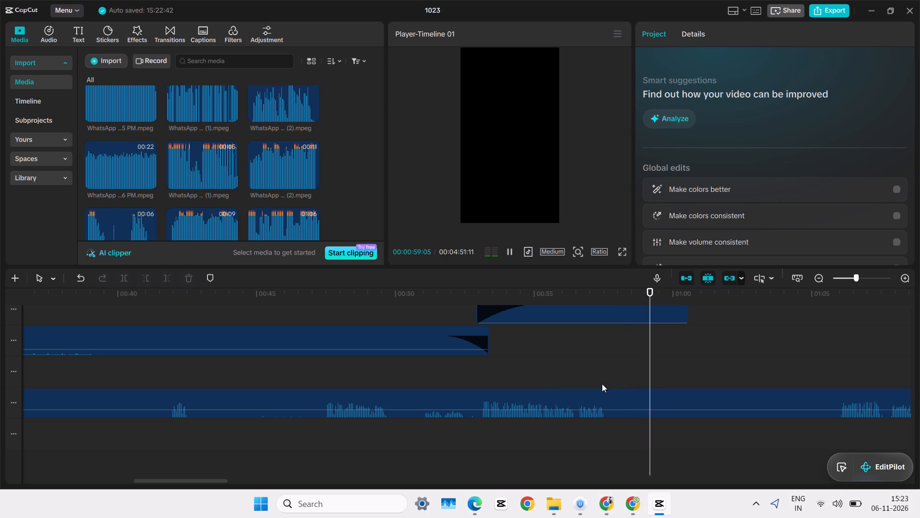
left_click(837, 357)
key("space")
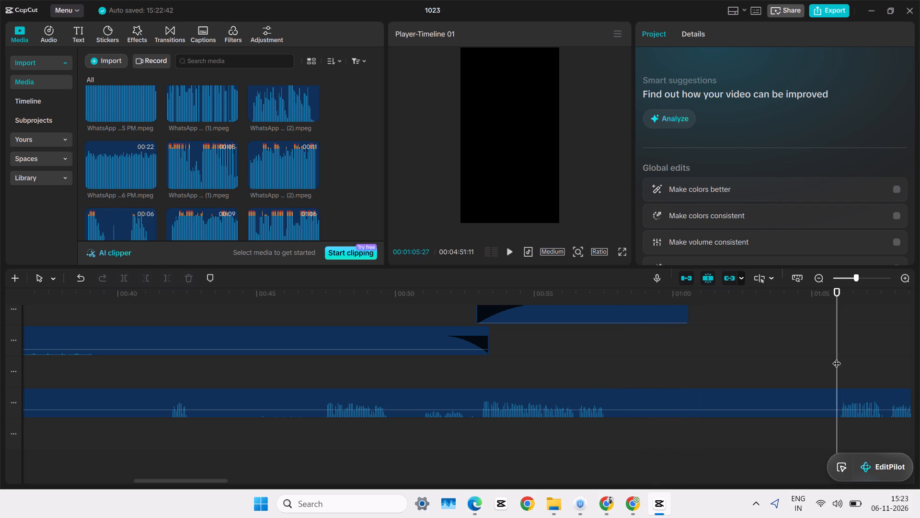
scroll(757, 355, "down", 2, "ctrl")
scroll(392, 403, "up", 8, "ctrl")
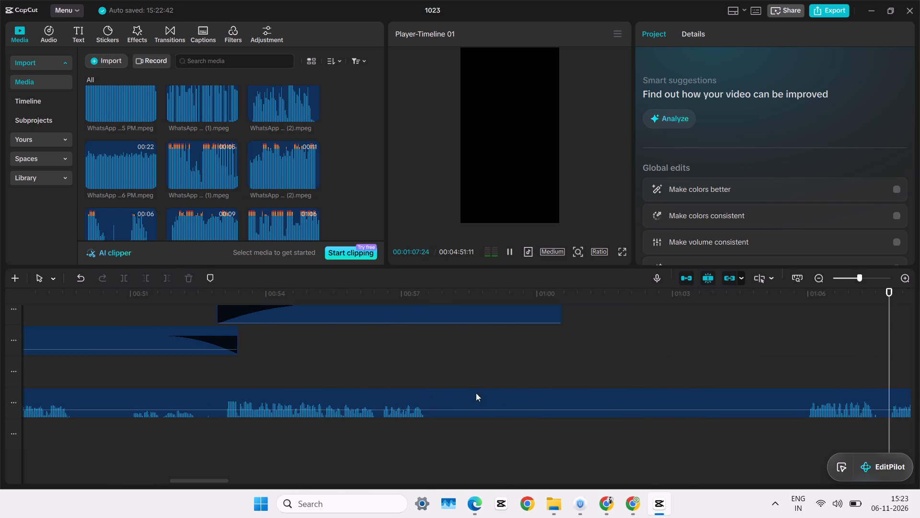
left_click(223, 366)
left_click(210, 373)
left_click_drag(203, 367, 0, 416)
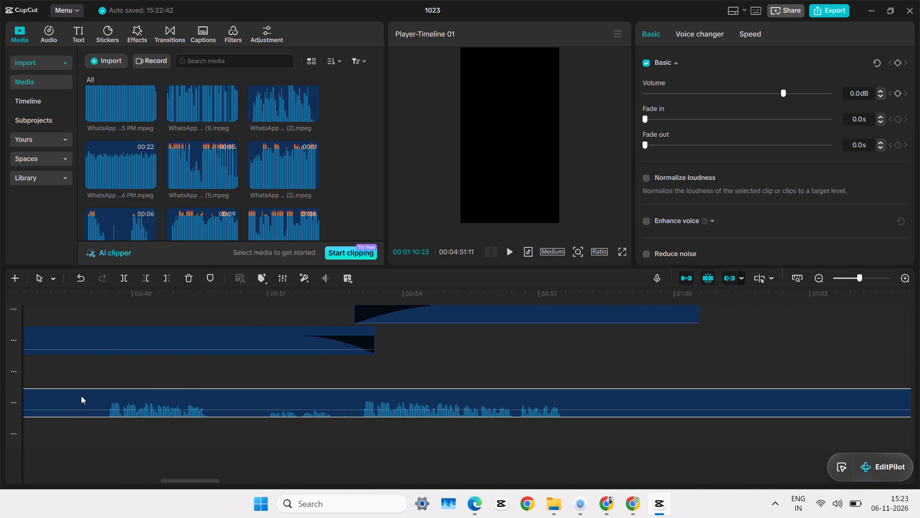
left_click(110, 375)
key("space")
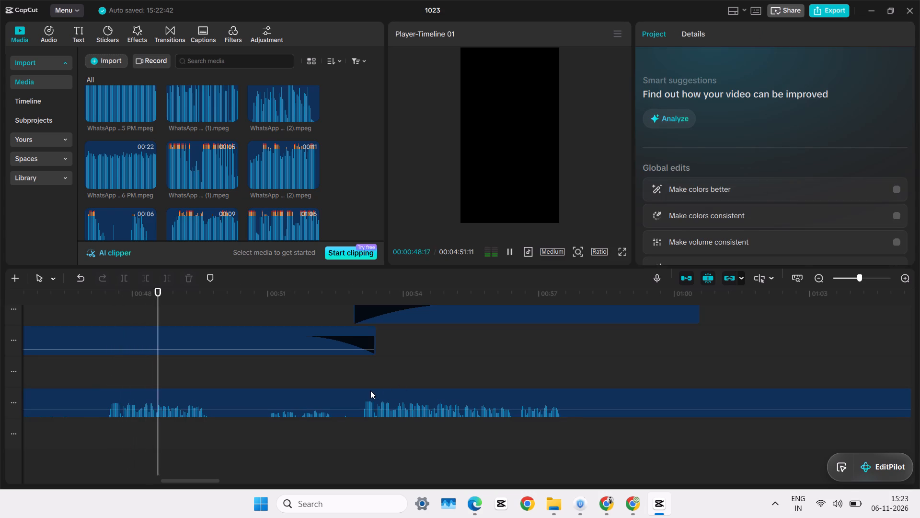
left_click(358, 377)
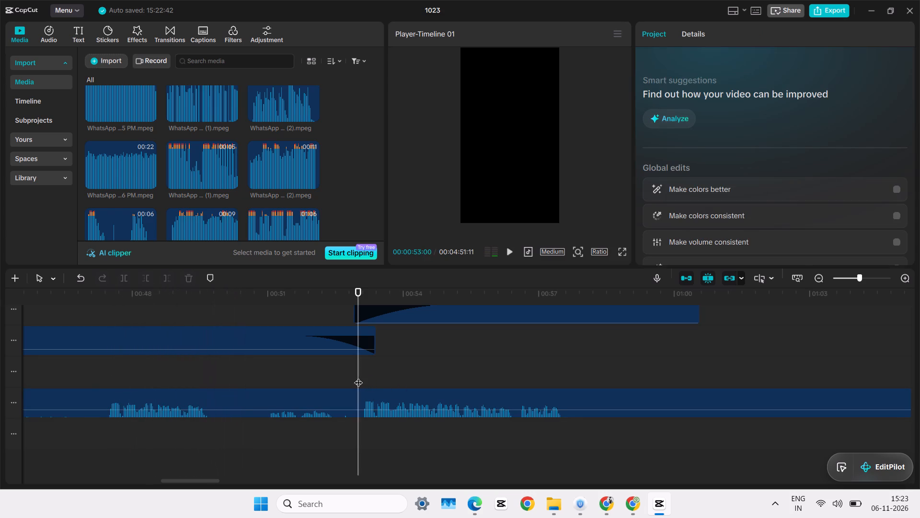
key("space")
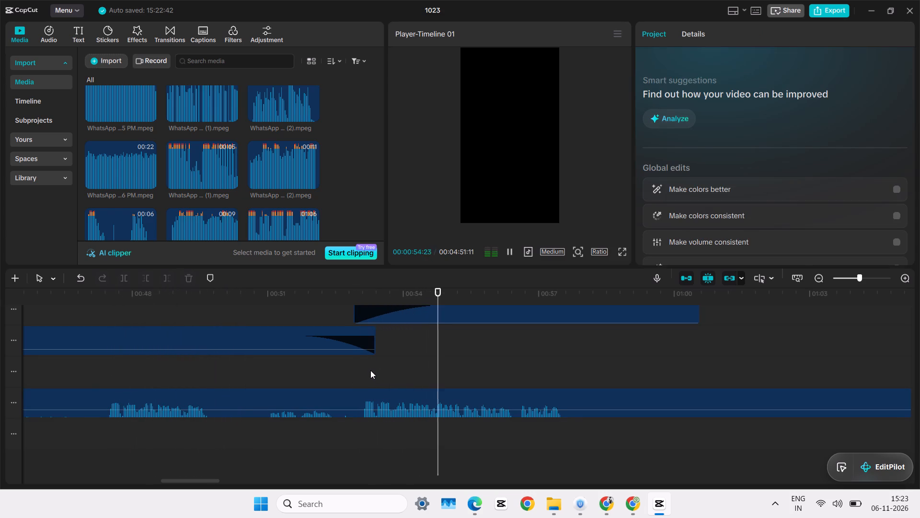
Trim away everything in the moved recording before the phrase starting at 00:00:53:03.
left_click(360, 380)
left_click_drag(360, 380, 361, 372)
scroll(361, 378, "up", 14, "ctrl")
double_click(366, 377)
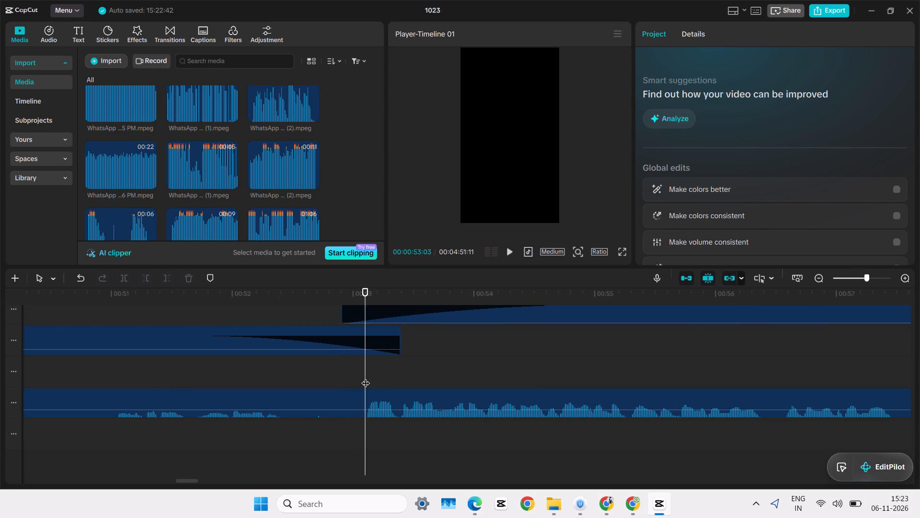
key("space")
left_click(366, 377)
left_click(384, 401)
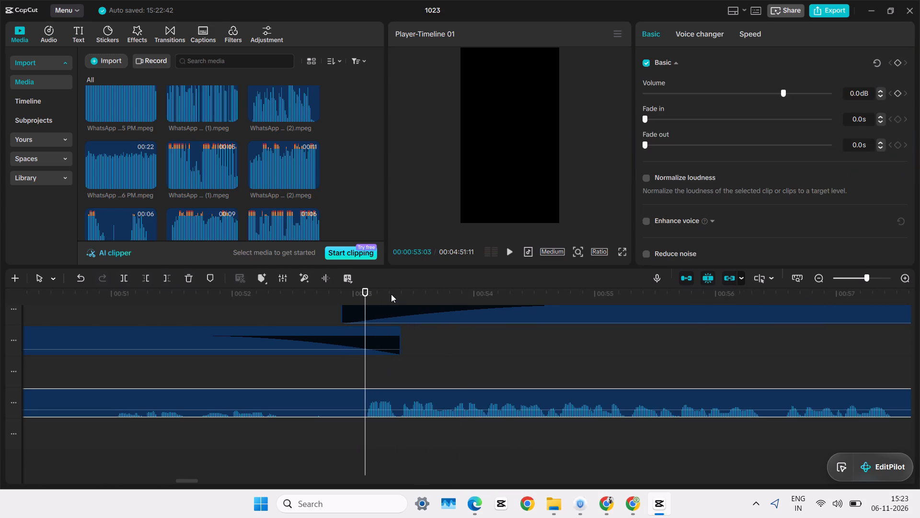
key("q")
Join the trimmed recording to the end of the preceding voice clip at about 00:00:25 and listen to the join.
left_click_drag(391, 391, 0, 471)
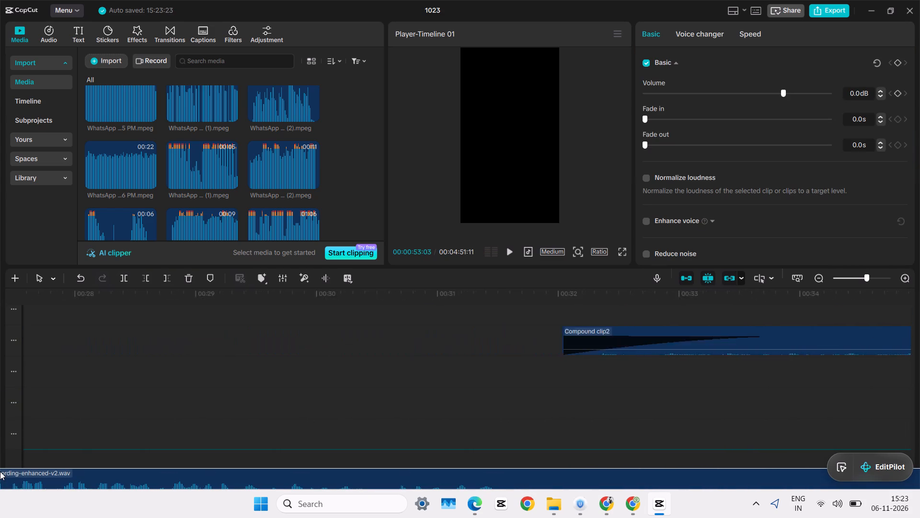
left_click_drag(0, 471, 724, 430)
left_click_drag(645, 406, 646, 411)
key("space")
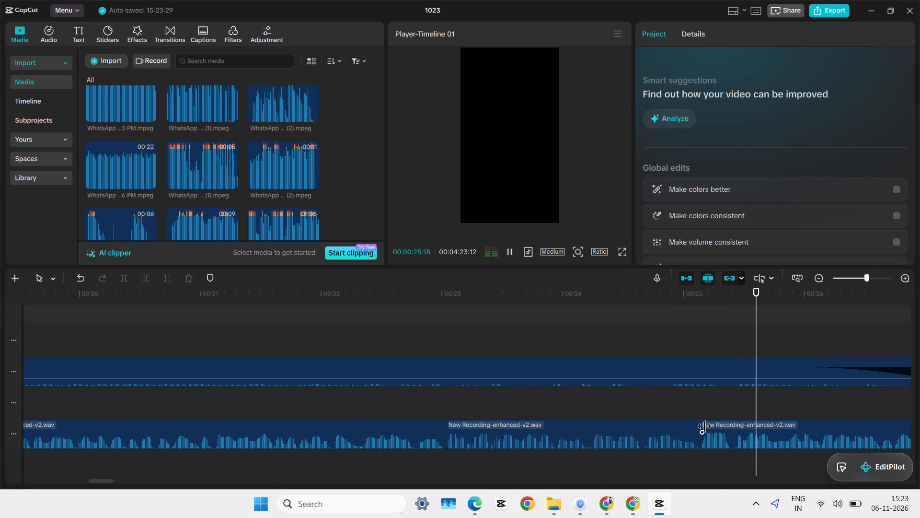
Listen to the newly joined phrase and split the long recording at its end at 00:00:28:12.
scroll(704, 426, "down", 13, "ctrl")
left_click_drag(744, 398, 919, 400)
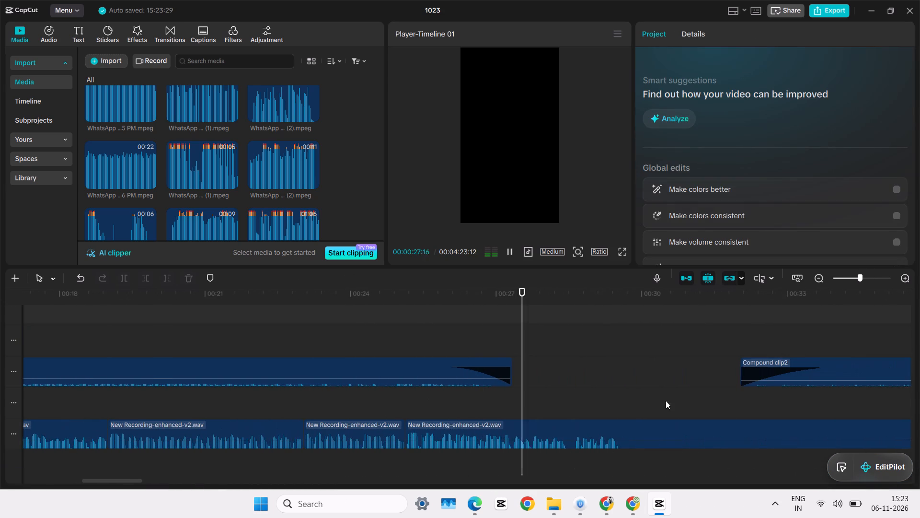
scroll(562, 429, "up", 13, "ctrl")
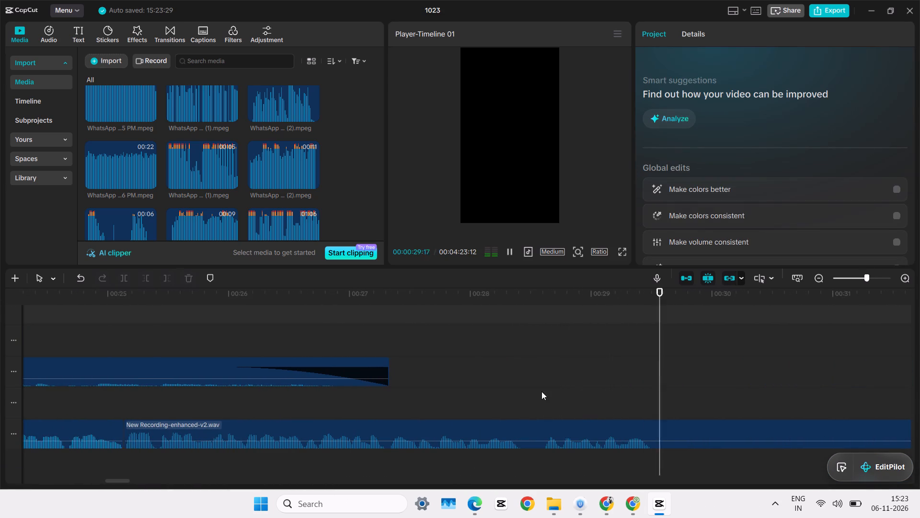
double_click(518, 395)
left_click(512, 436)
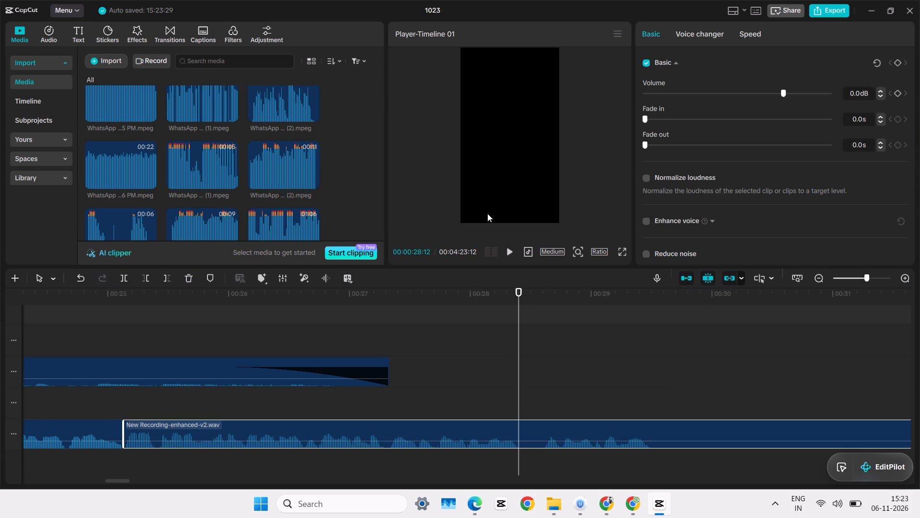
key("ctrl+b")
Trim the silent start of the last recording clip up to the next phrase at 00:00:28:18.
left_click(557, 381)
left_click_drag(557, 381, 545, 387)
left_click_drag(545, 387, 539, 391)
double_click(546, 395)
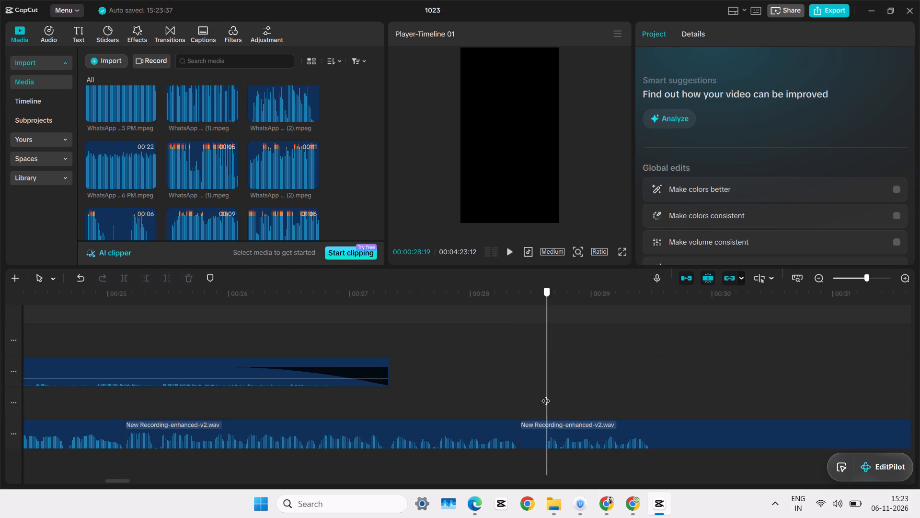
left_click(534, 433)
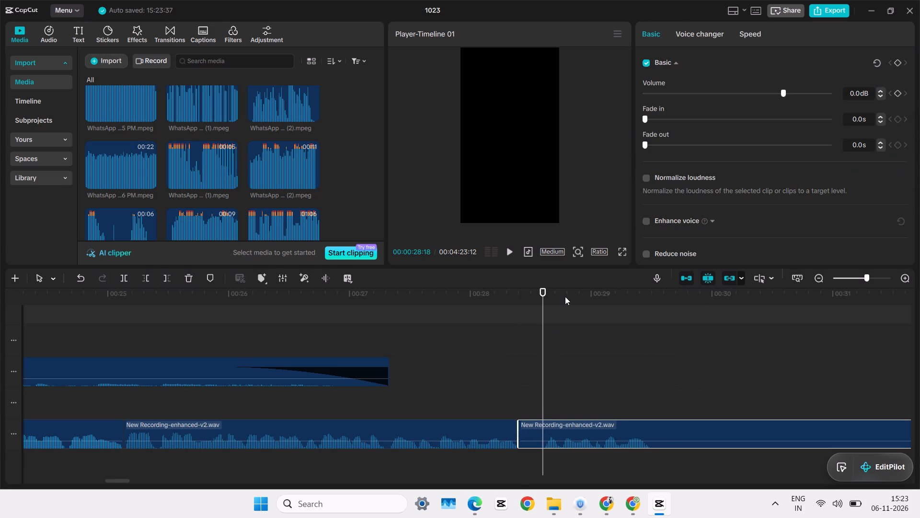
key("q")
Join the trimmed recording to the end of the preceding voice clip at 00:00:28:12 and listen across the join.
left_click_drag(567, 434, 545, 435)
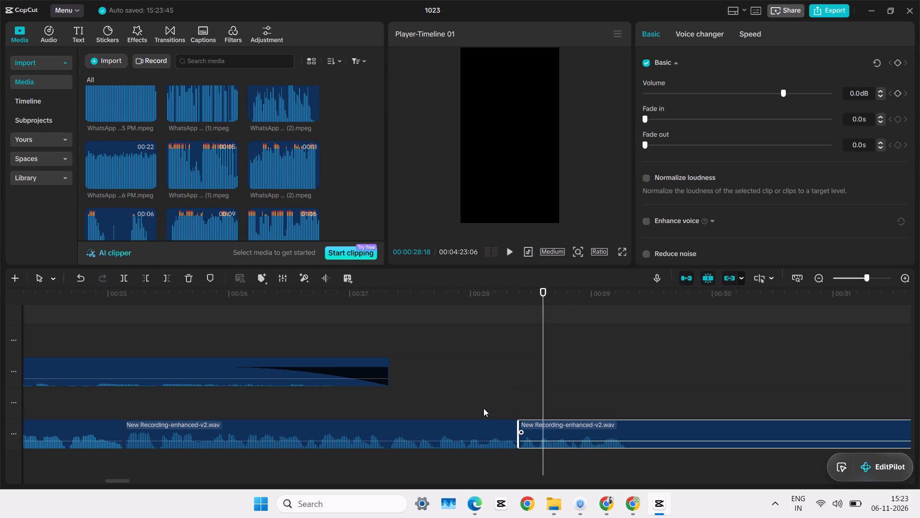
left_click(483, 408)
key("space")
left_click(455, 375)
key("space")
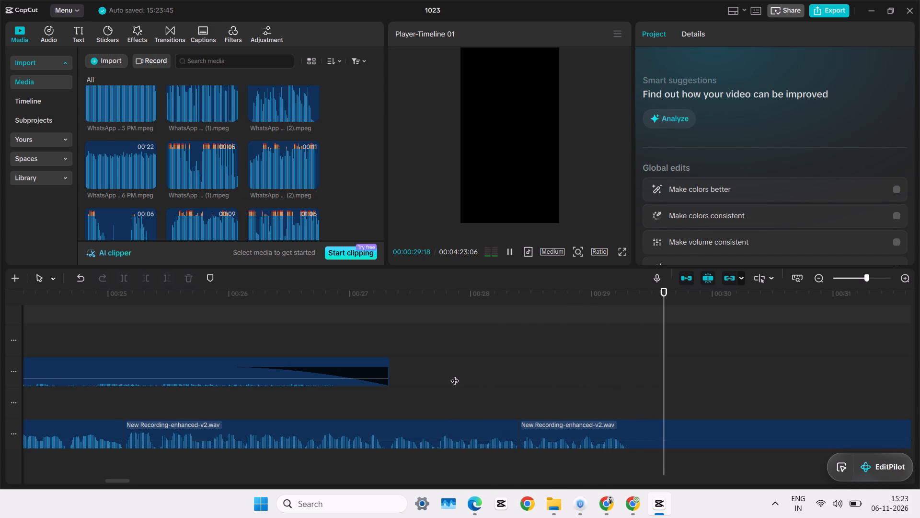
left_click(366, 381)
left_click(343, 409)
key("space")
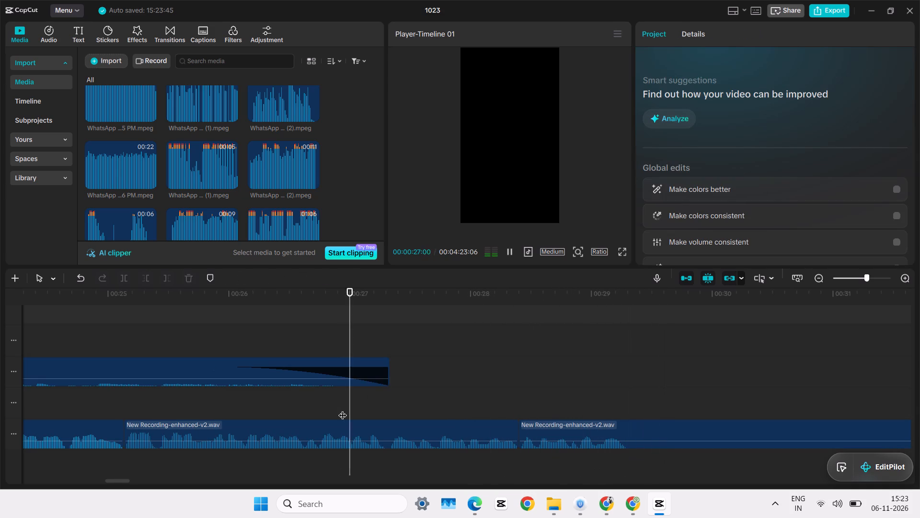
Split the long recording at the end of the newly joined phrase at 00:00:29:09.
scroll(350, 408, "down", 8, "ctrl")
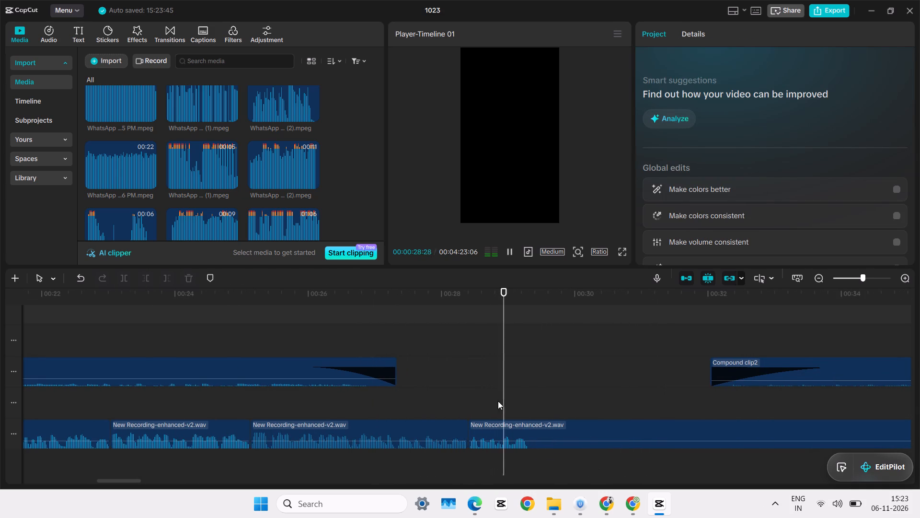
left_click(526, 401)
scroll(526, 401, "up", 8, "ctrl")
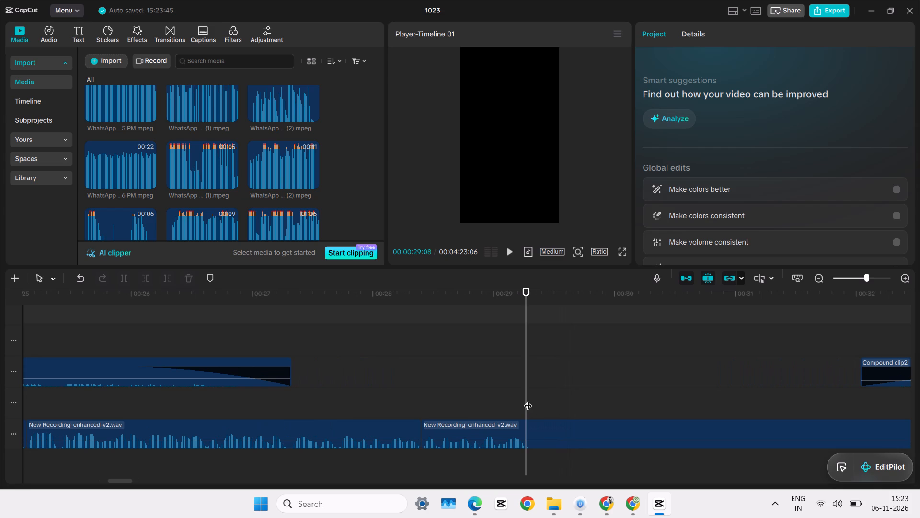
left_click(536, 394)
left_click_drag(536, 394, 531, 401)
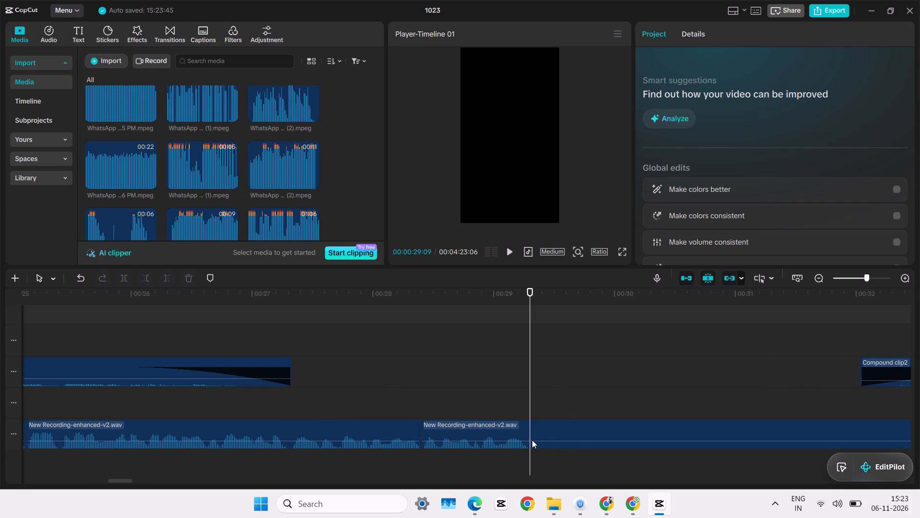
left_click(532, 440)
key("ctrl+b")
Listen to the following parts of the recording, up to about 00:00:47, to find the next wanted phrase.
left_click(561, 382)
key("space")
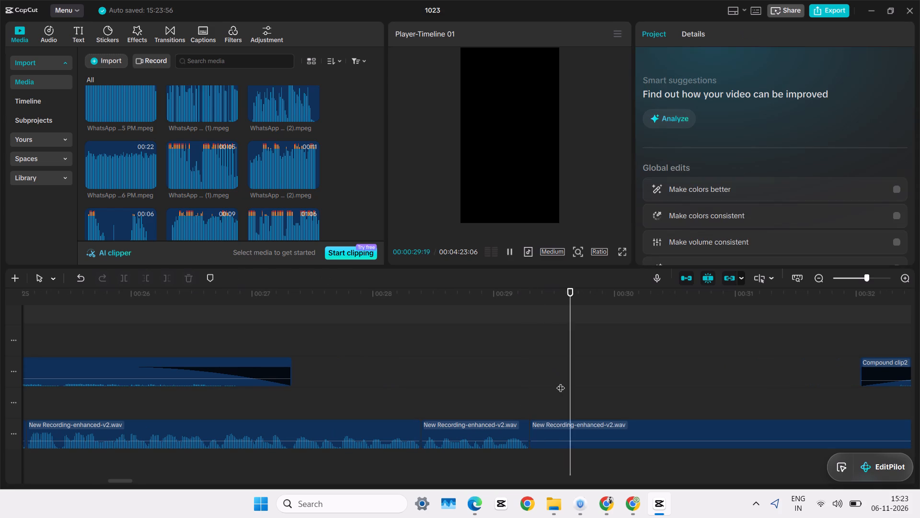
scroll(590, 412, "down", 12)
left_click(632, 377)
left_click_drag(632, 377, 919, 444)
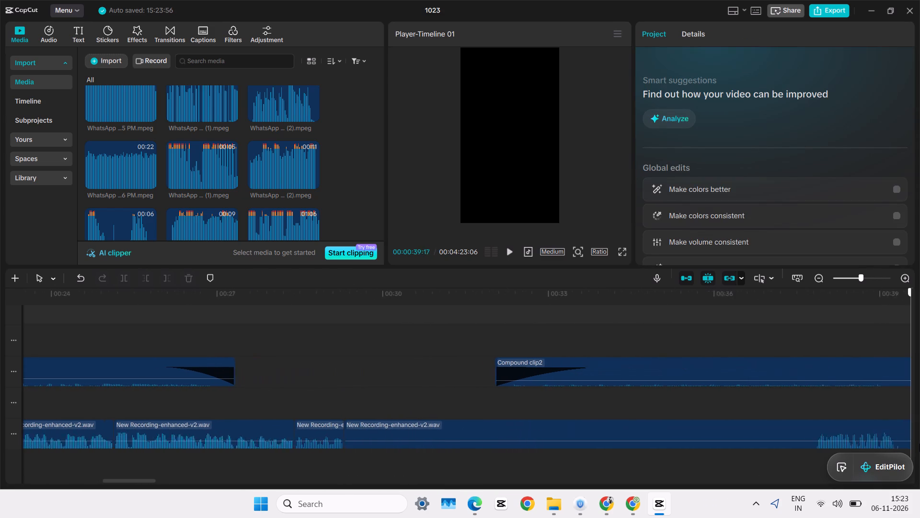
left_click(919, 444)
left_click(813, 415)
key("space")
left_click_drag(776, 406, 919, 412)
left_click(565, 404)
key("space")
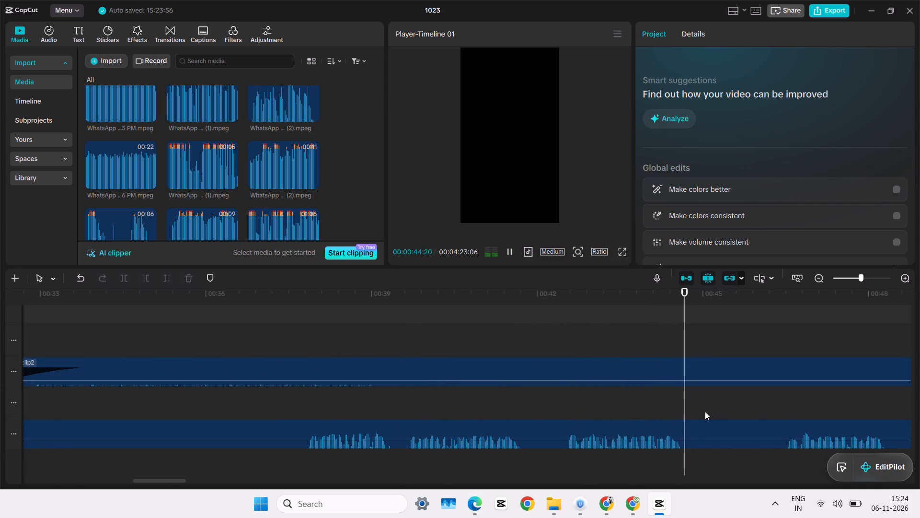
left_click(778, 398)
key("space")
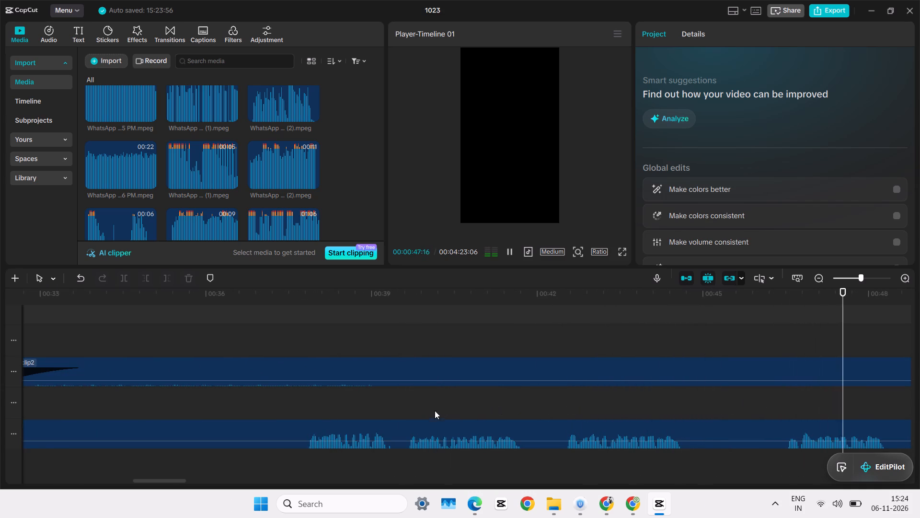
Trim away everything in the last recording clip before the phrase starting at 00:00:39:20.
left_click(405, 414)
key("space")
scroll(405, 414, "up", 6, "ctrl")
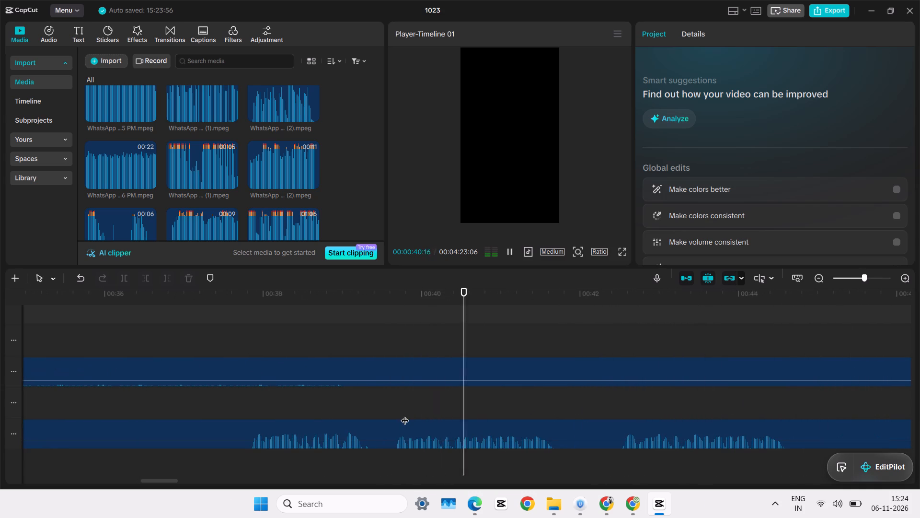
left_click(404, 408)
scroll(404, 408, "up", 6, "ctrl")
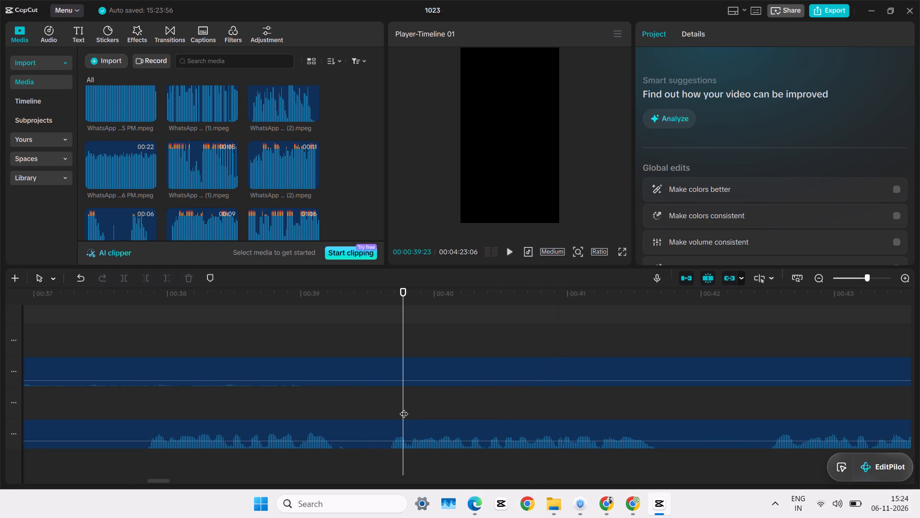
triple_click(388, 396)
left_click(379, 425)
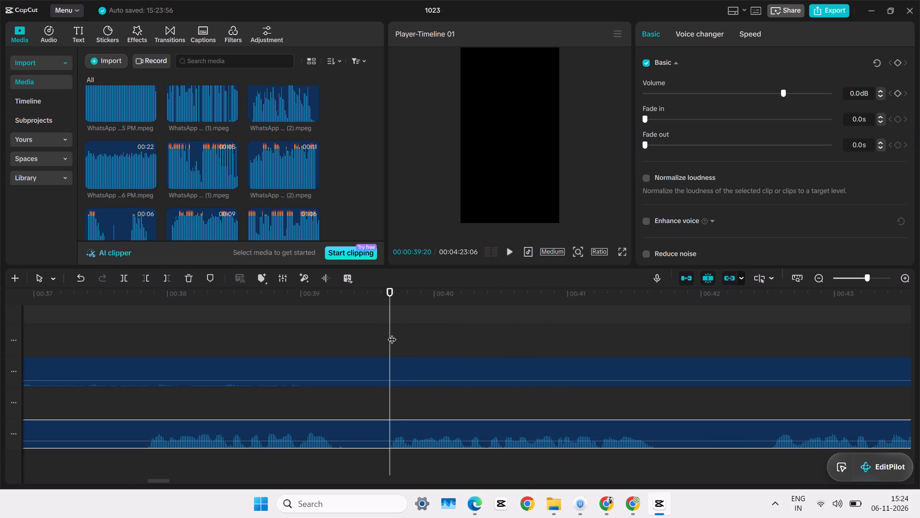
key("q")
Join the trimmed recording to the end of the preceding voice clip at 00:00:29:09 and listen to the join.
left_click_drag(411, 435, 0, 377)
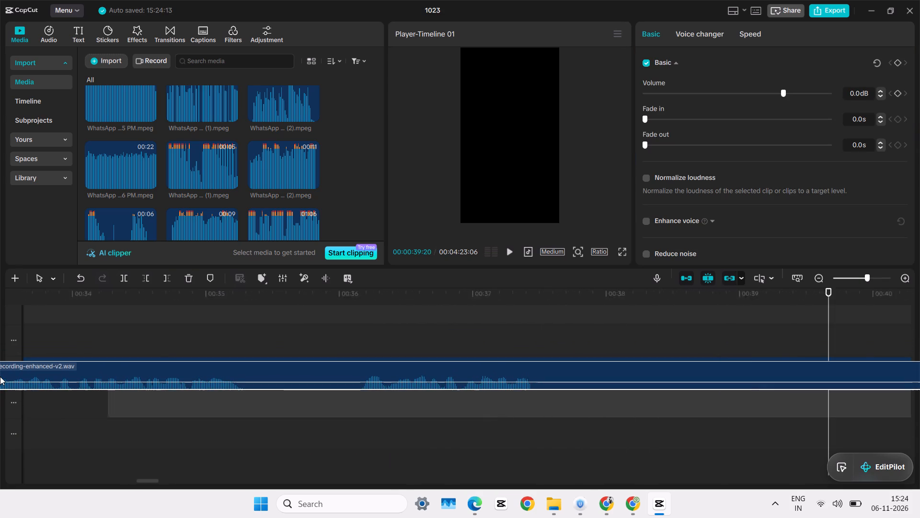
left_click_drag(0, 377, 475, 452)
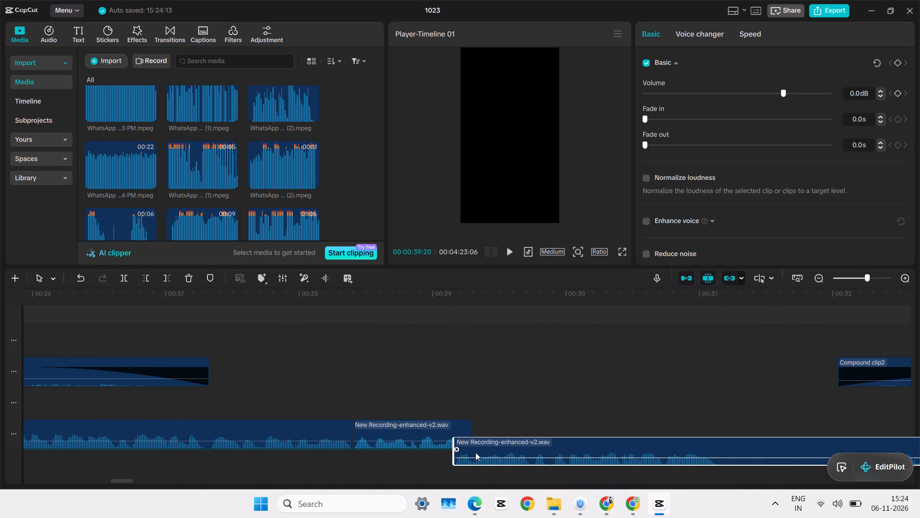
left_click_drag(475, 452, 494, 445)
left_click(406, 390)
key("space")
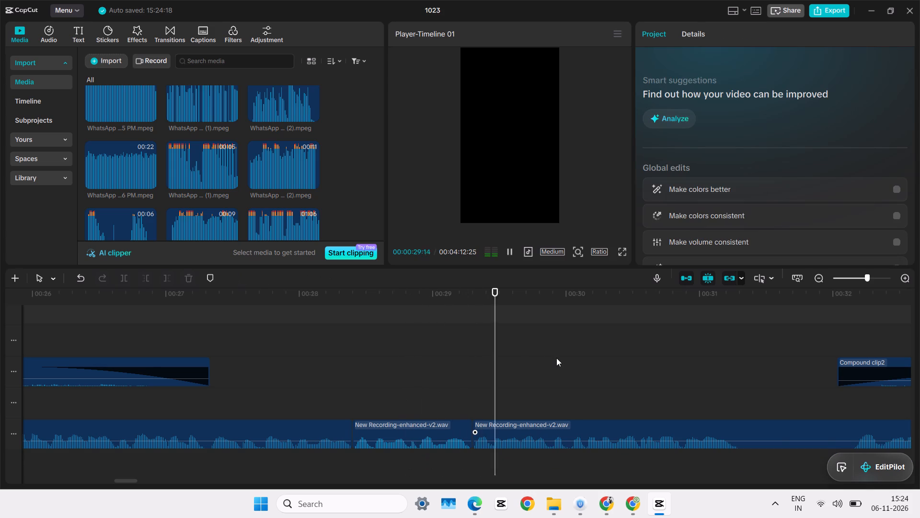
Split the long recording at the end of the newly joined phrase at 00:00:31:09.
scroll(556, 360, "down", 7, "ctrl")
scroll(645, 437, "up", 7)
double_click(667, 411)
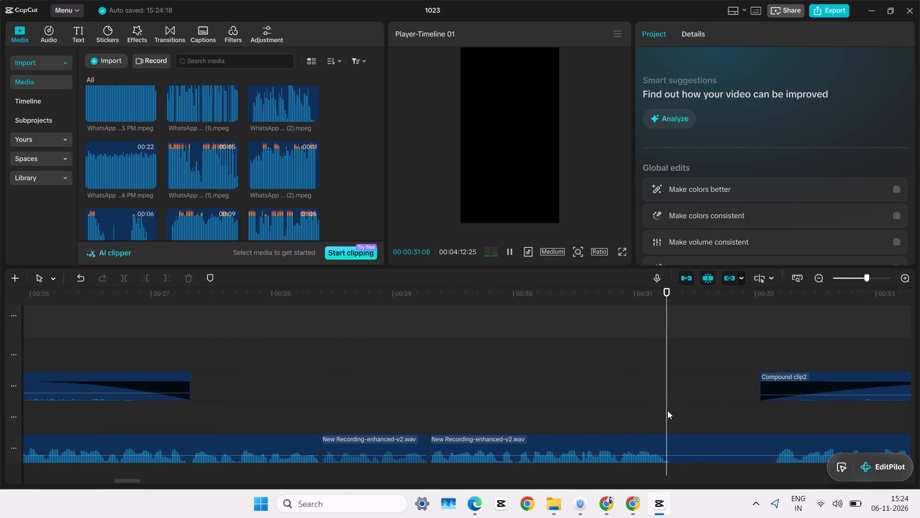
left_click(665, 434)
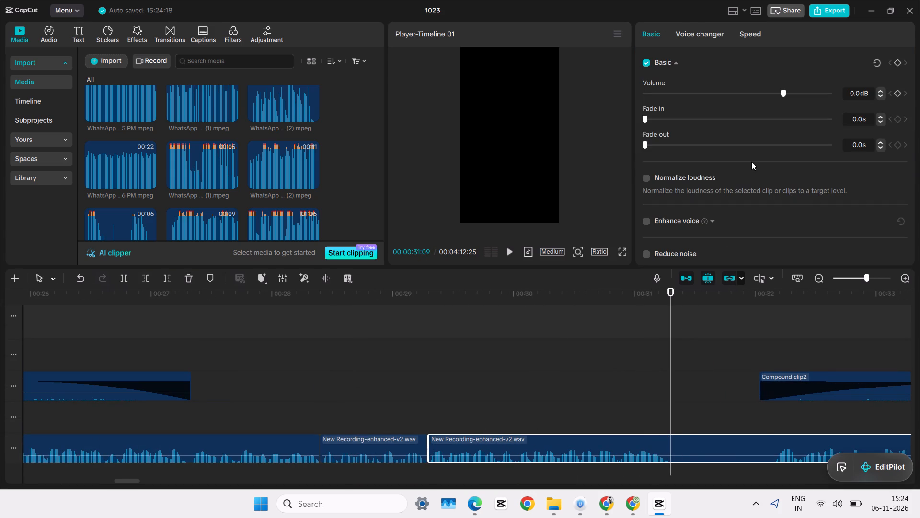
key("ctrl+b")
Listen to the remaining recording after the split, up to about 00:00:44, to find the next wanted phrase.
left_click(769, 423)
key("space")
scroll(773, 422, "down", 11, "ctrl")
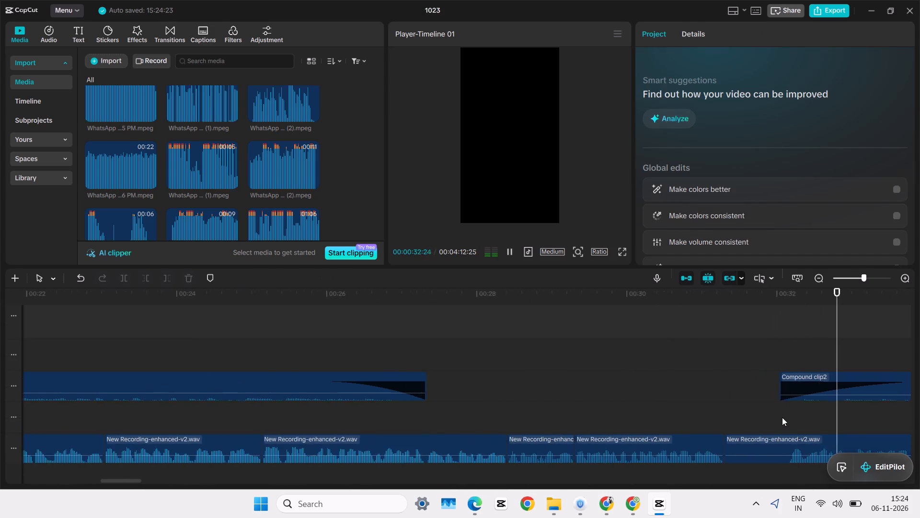
scroll(782, 417, "down", 2, "ctrl")
left_click_drag(737, 405, 919, 471)
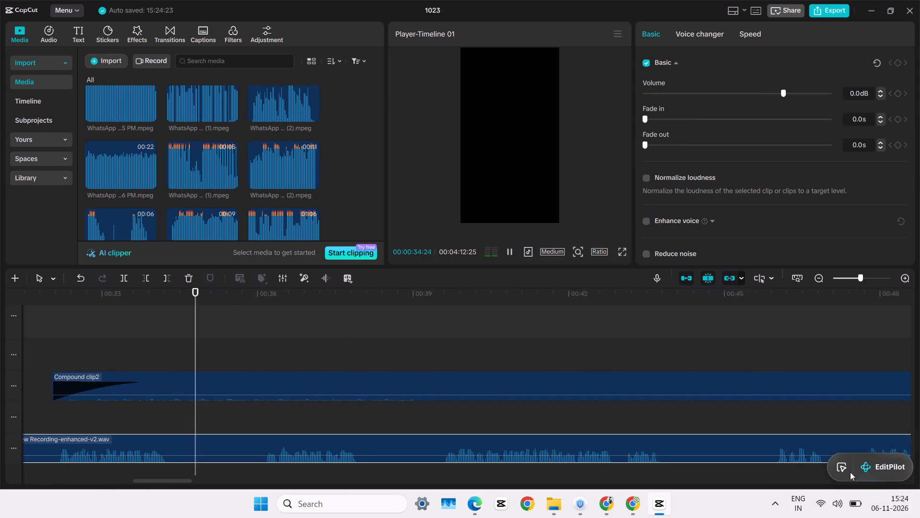
left_click(444, 421)
key("space")
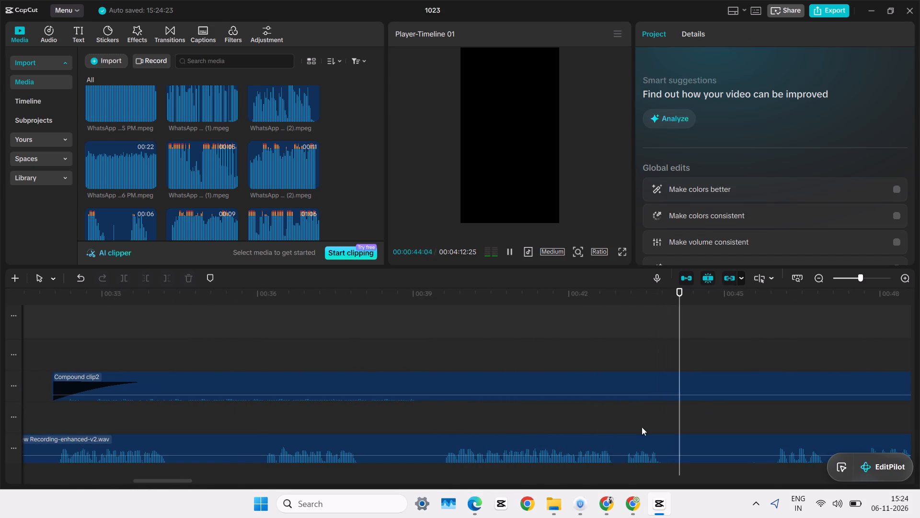
Replay the take near 00:00:36 and trim away everything in the last recording clip before its start at 00:00:36:04.
left_click(271, 426)
key("space")
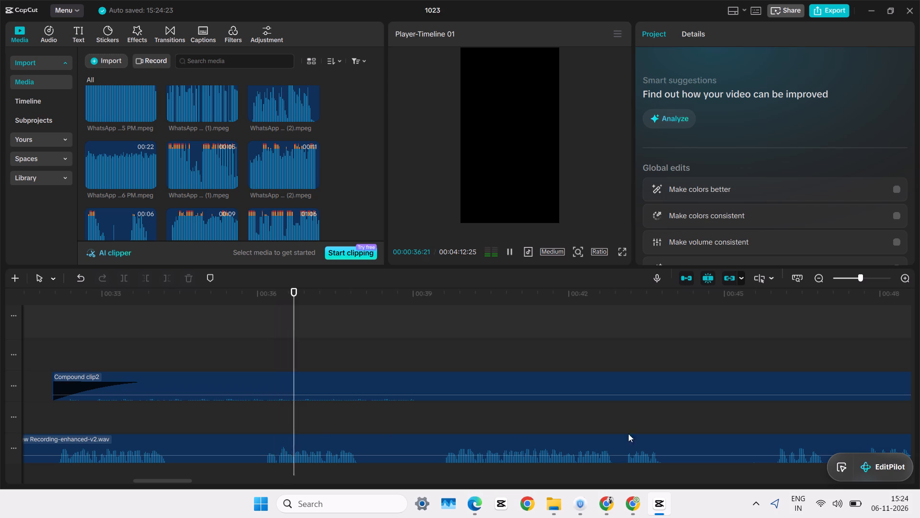
left_click(256, 422)
left_click_drag(256, 422, 259, 421)
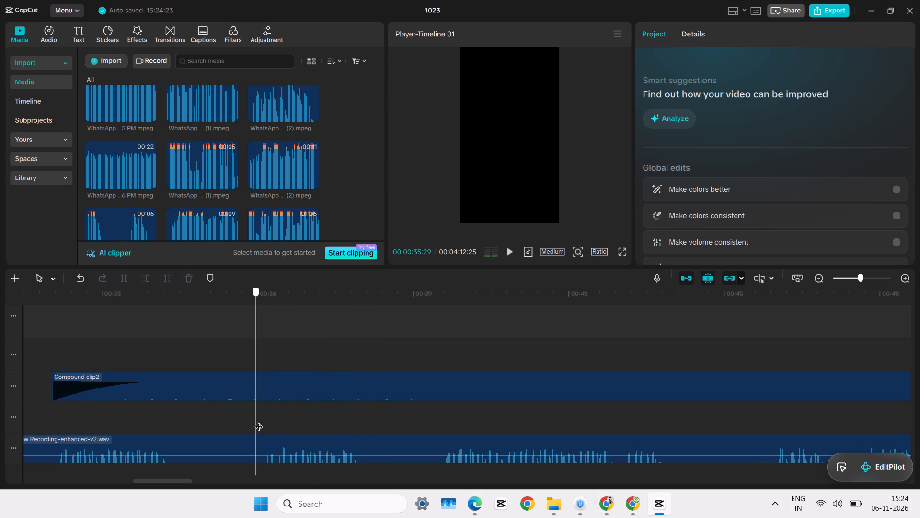
left_click_drag(259, 421, 261, 420)
scroll(261, 420, "up", 7)
scroll(261, 420, "down", 4)
double_click(270, 411)
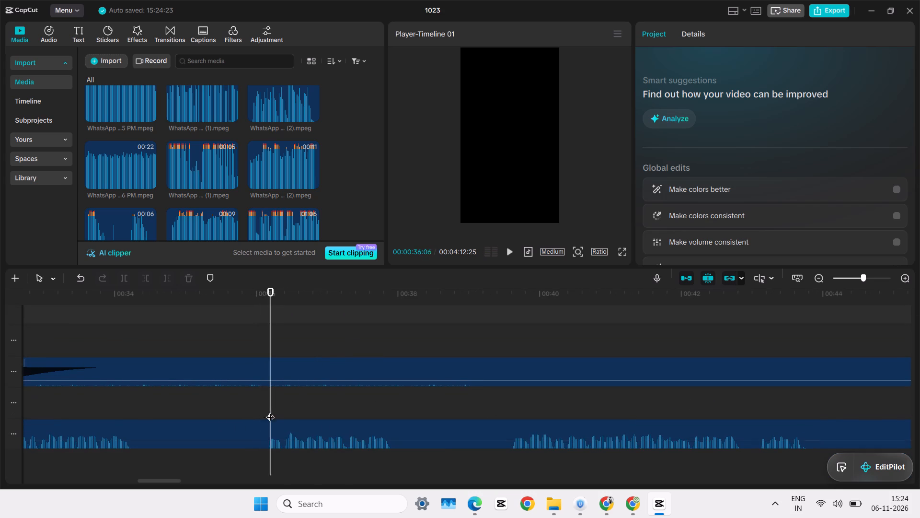
left_click(267, 413)
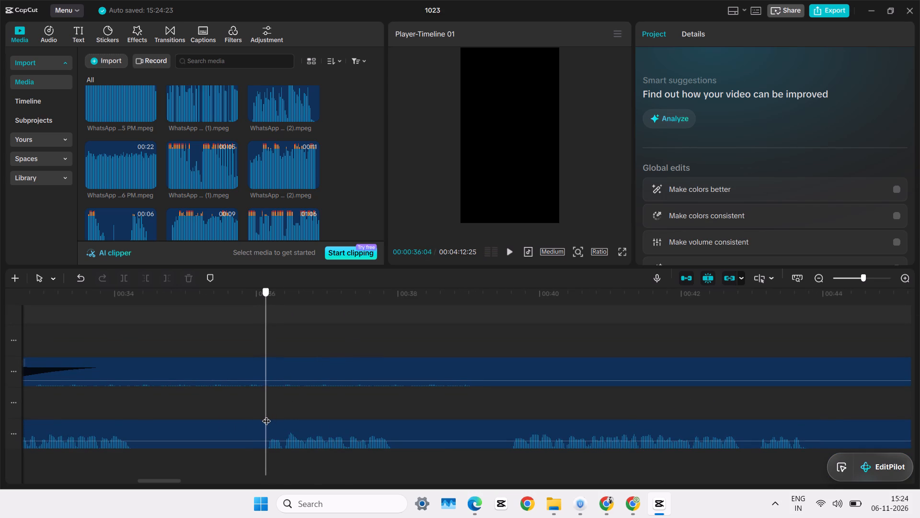
left_click(267, 434)
key("q")
Join the trimmed recording to the end of the preceding voice clip at 00:00:31:09 and listen to the join.
left_click_drag(284, 427, 299, 440)
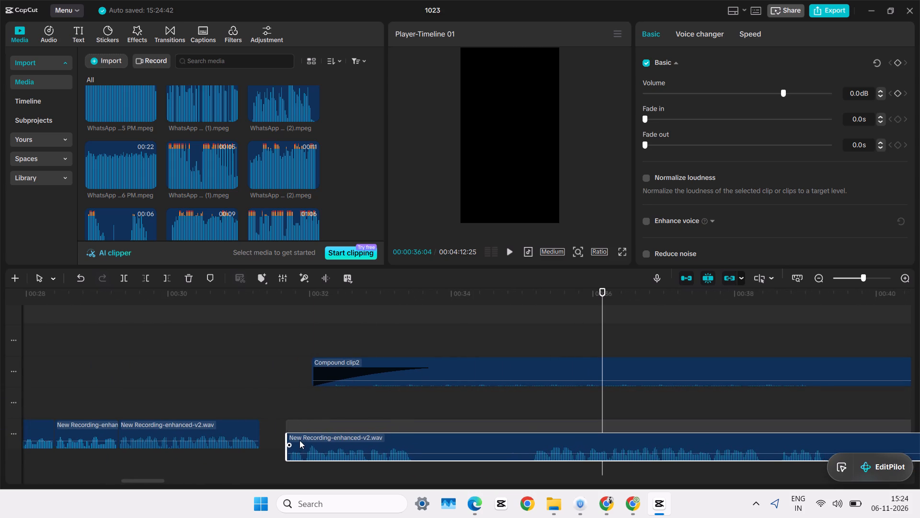
left_click_drag(299, 440, 280, 437)
left_click(251, 404)
key("space")
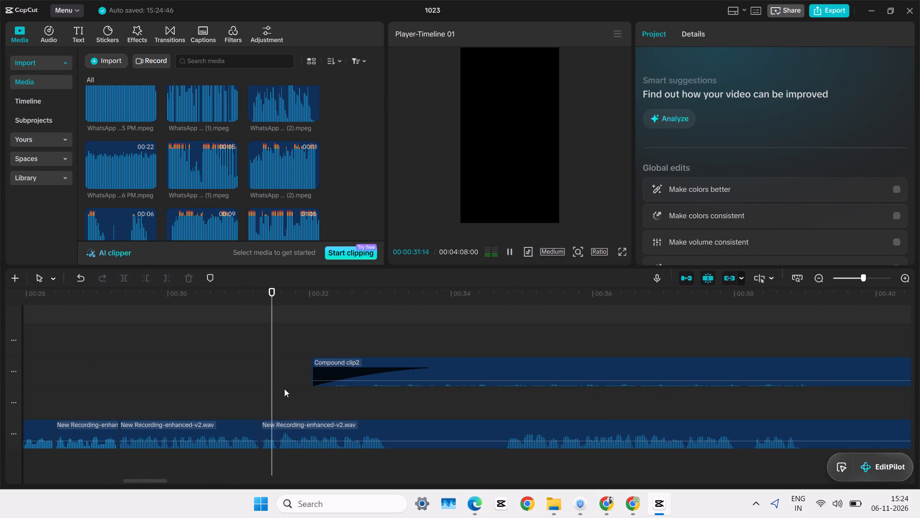
Split the long recording at the end of the newly joined phrase at 00:00:33:02.
scroll(381, 424, "up", 7, "ctrl")
left_click(382, 418)
left_click_drag(382, 418, 399, 412)
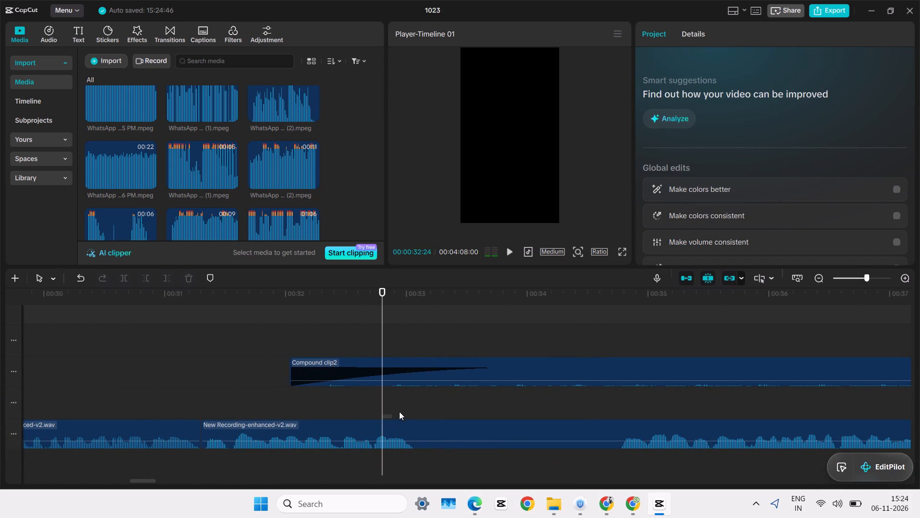
left_click_drag(399, 412, 410, 408)
left_click(405, 411)
left_click_drag(405, 411, 413, 412)
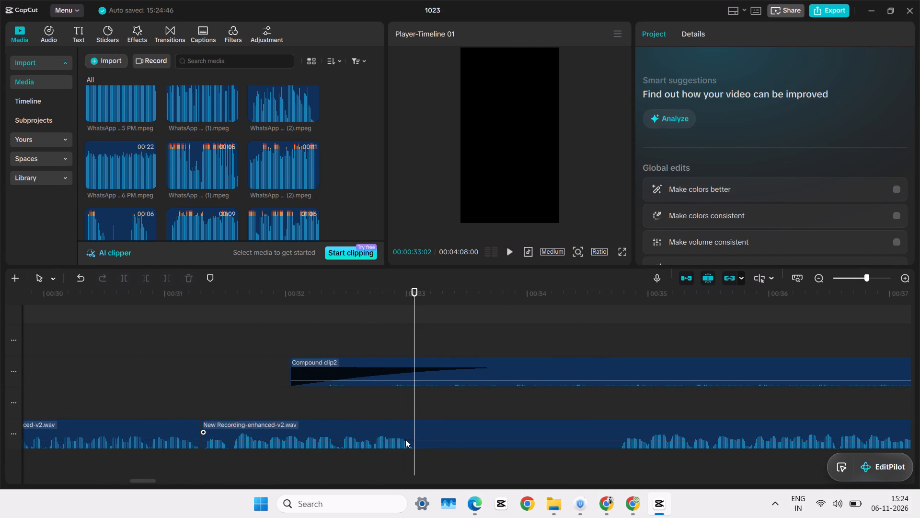
left_click(405, 434)
key("ctrl+b")
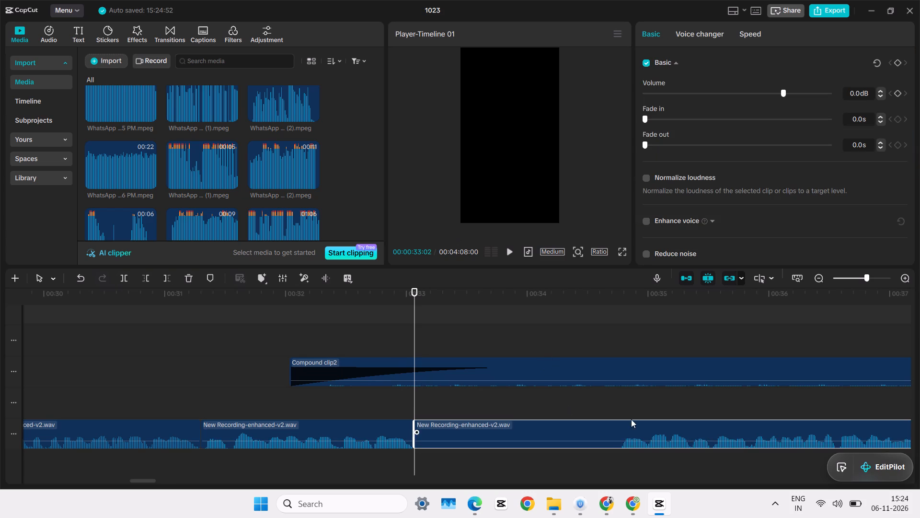
Listen to the remaining recording between about 00:00:33 and 00:00:52 to choose the next wanted phrase.
left_click(620, 410)
key("space")
type("b")
left_click_drag(600, 403, 919, 451)
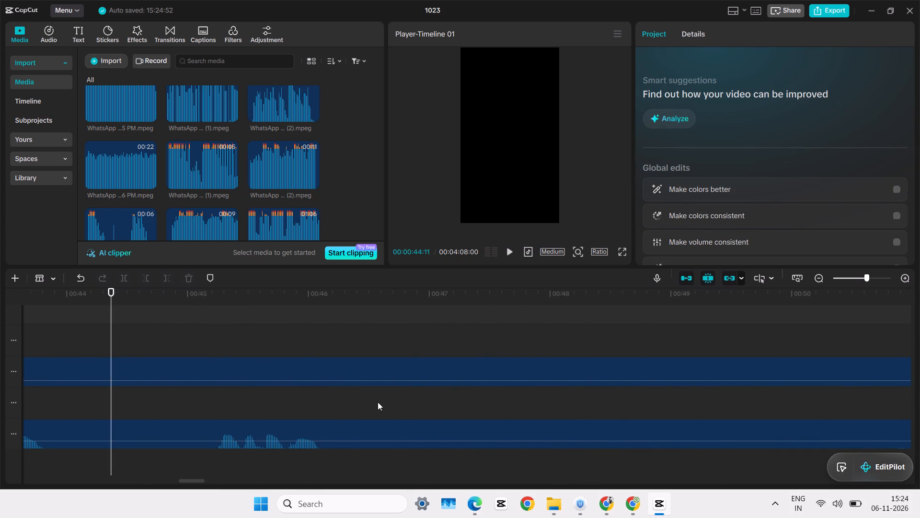
left_click(378, 402)
key("a")
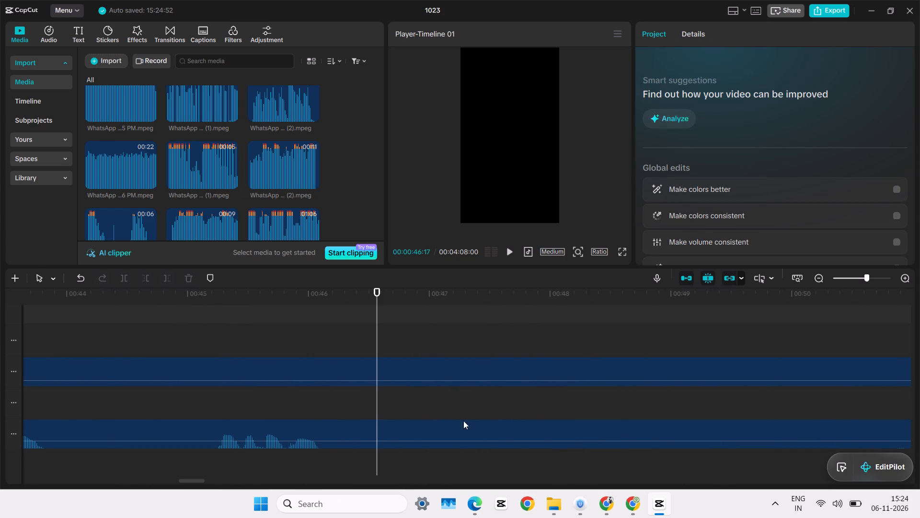
left_click(320, 406)
left_click_drag(320, 406, 0, 425)
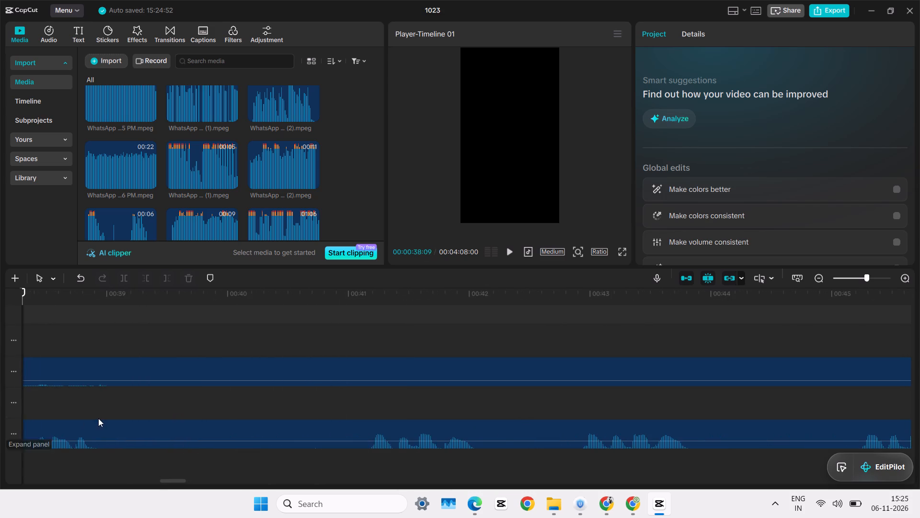
left_click(107, 410)
left_click_drag(107, 410, 0, 431)
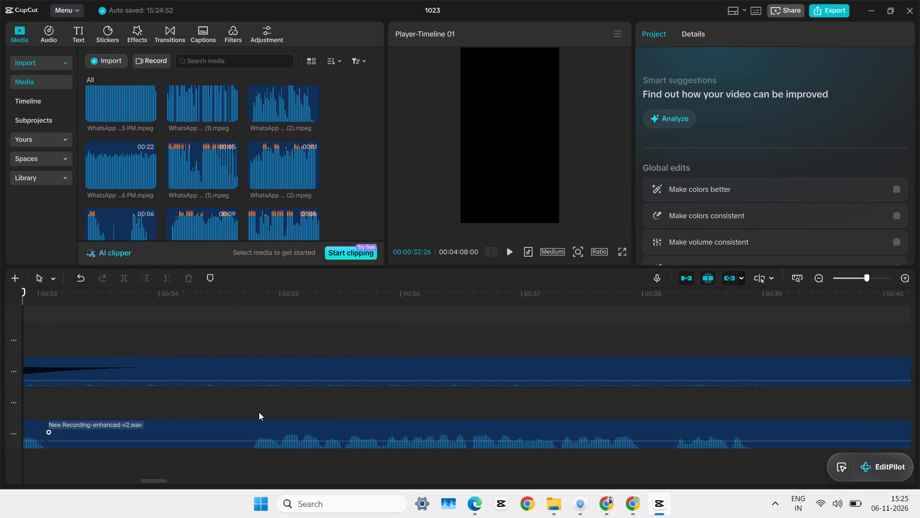
left_click(259, 412)
key("space")
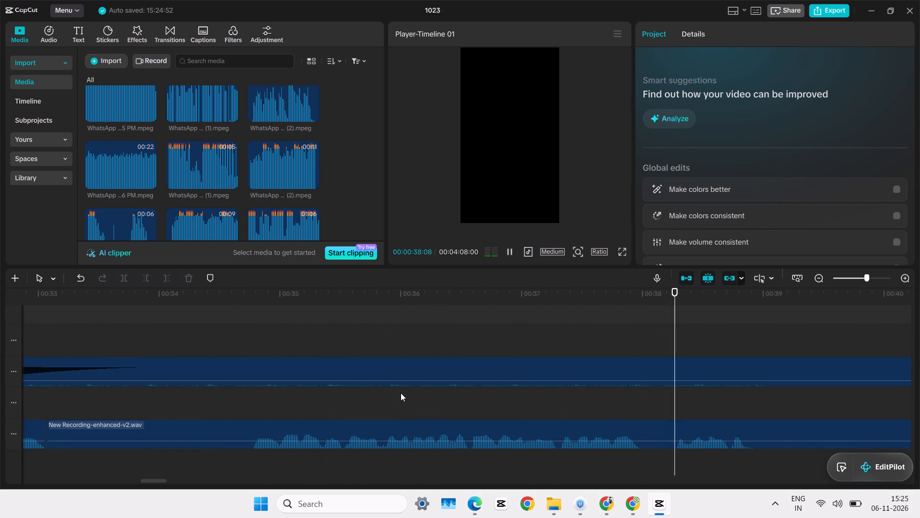
scroll(713, 407, "down", 8, "ctrl")
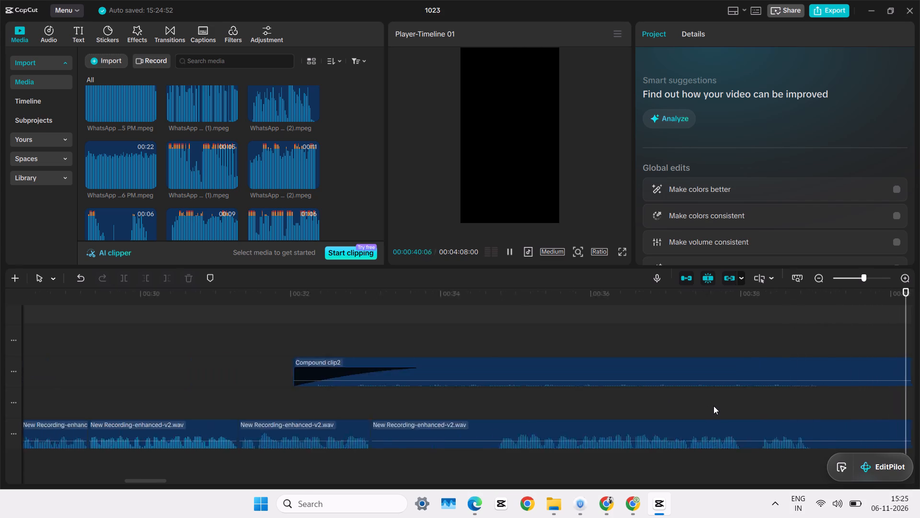
scroll(714, 405, "down", 6, "ctrl")
left_click(625, 401)
key("space")
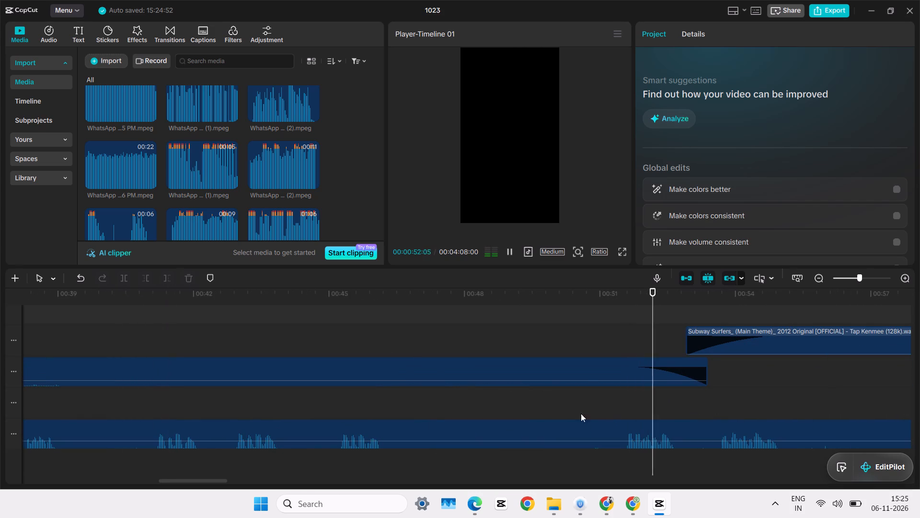
left_click(328, 395)
left_click_drag(328, 395, 0, 425)
left_click(435, 415)
key("space")
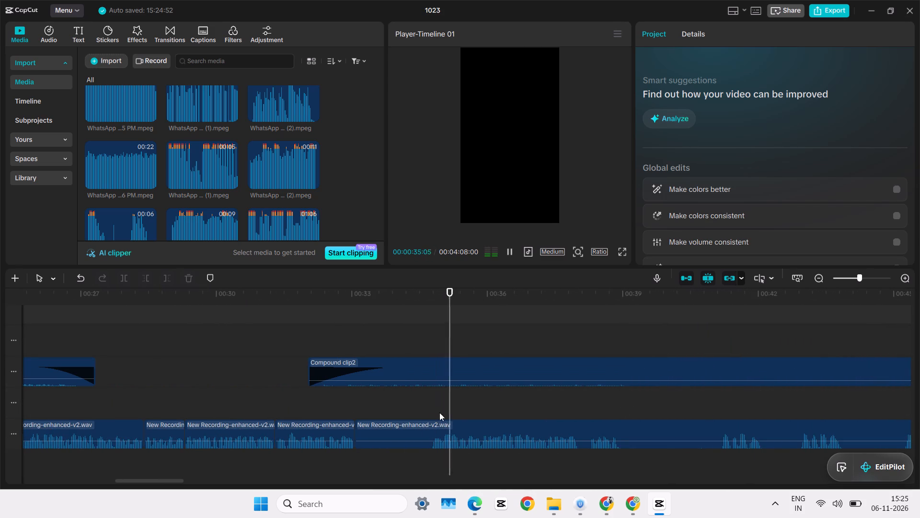
scroll(443, 423, "up", 8, "ctrl")
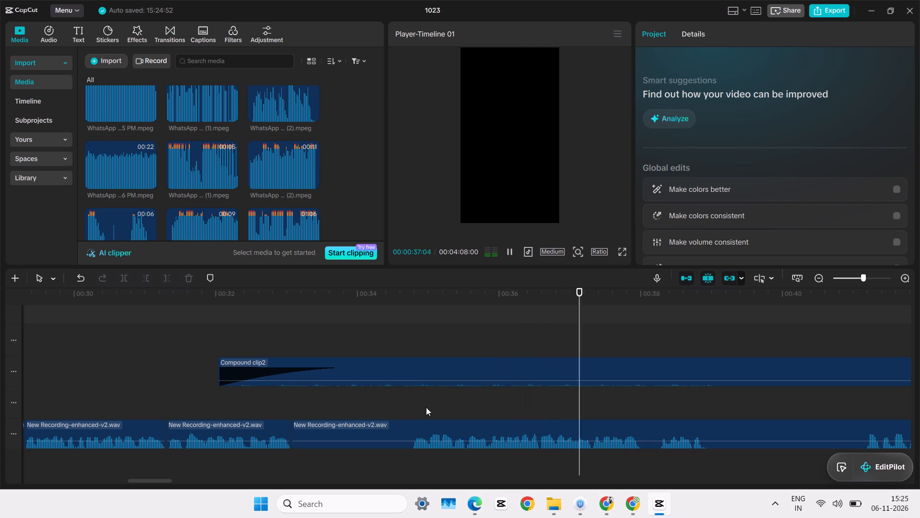
key("space")
Trim away everything in the last recording clip before the phrase that starts at 00:00:34:23.
left_click(426, 407)
scroll(426, 407, "up", 7, "ctrl")
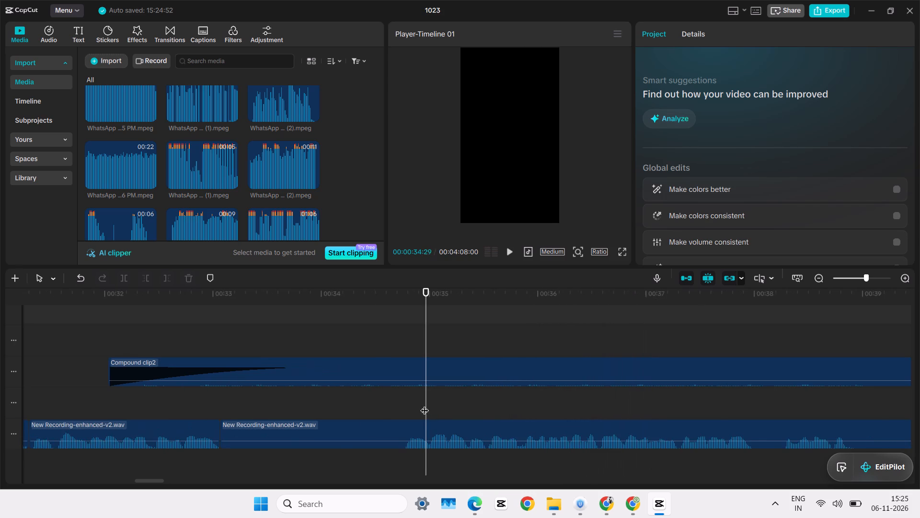
left_click(416, 398, "ctrl")
left_click_drag(416, 398, 403, 405, "ctrl")
left_click(404, 424, "ctrl")
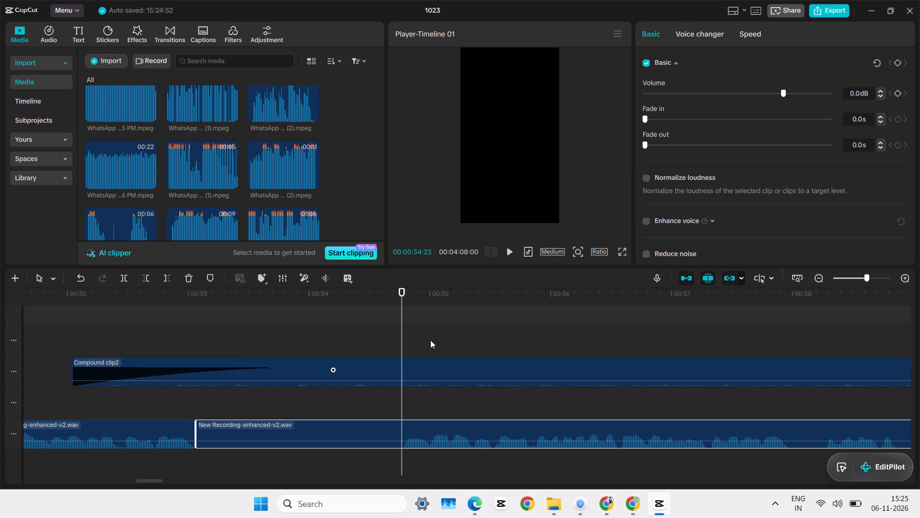
key("q")
Join the trimmed recording to the end of the preceding voice clip at 00:00:33:02 and listen to the join.
left_click_drag(434, 420, 232, 440)
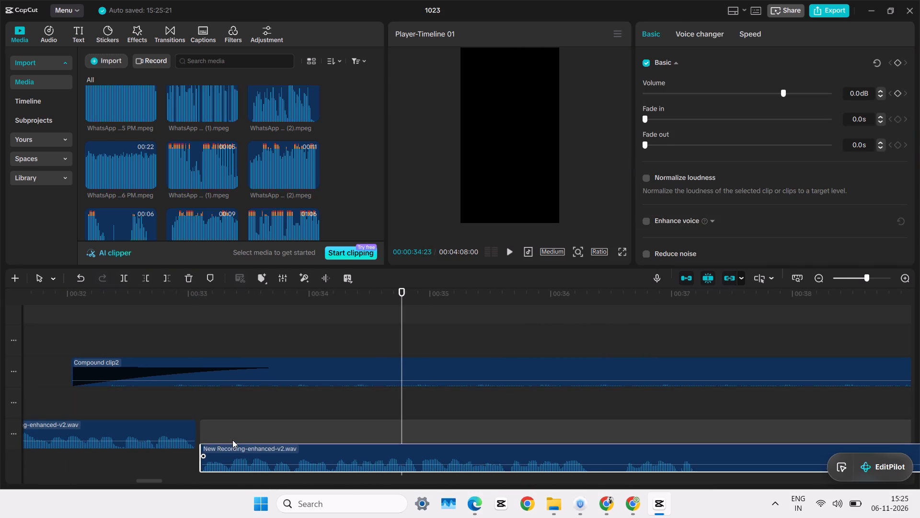
left_click_drag(232, 440, 230, 434)
left_click(195, 414)
key("space")
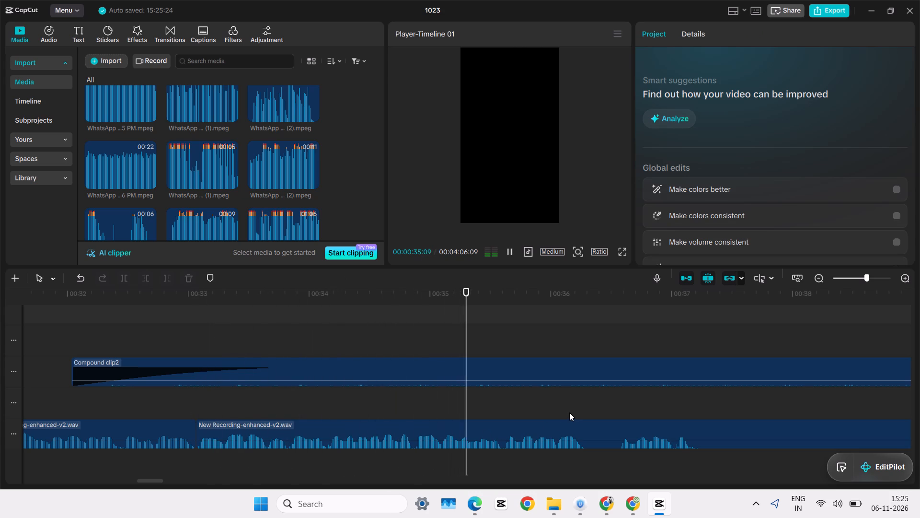
Split the long recording at the end of the newly joined phrase at 00:00:36:08.
left_click(553, 409)
left_click_drag(553, 409, 580, 398)
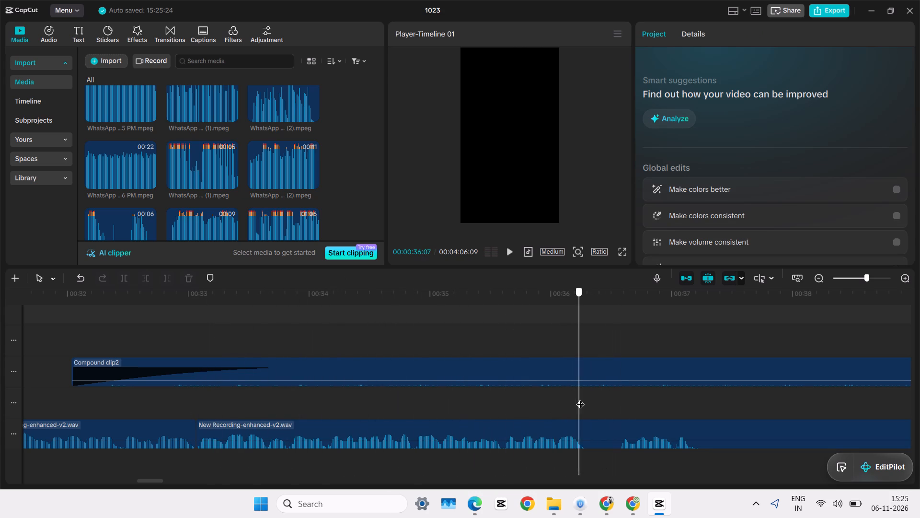
left_click_drag(580, 398, 585, 397)
left_click(580, 433)
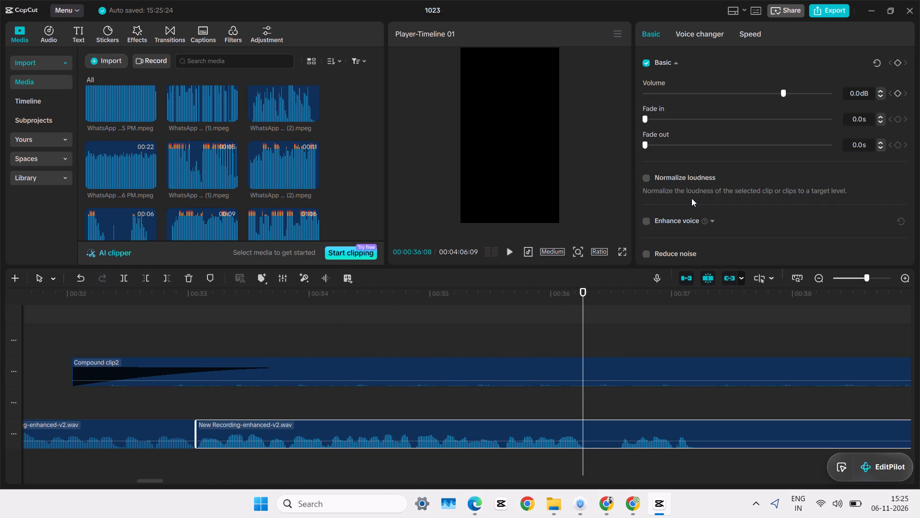
key("ctrl+b")
Listen to the takes after the split, up to about 00:00:41, to find the next wanted phrase.
left_click(640, 410)
key("space")
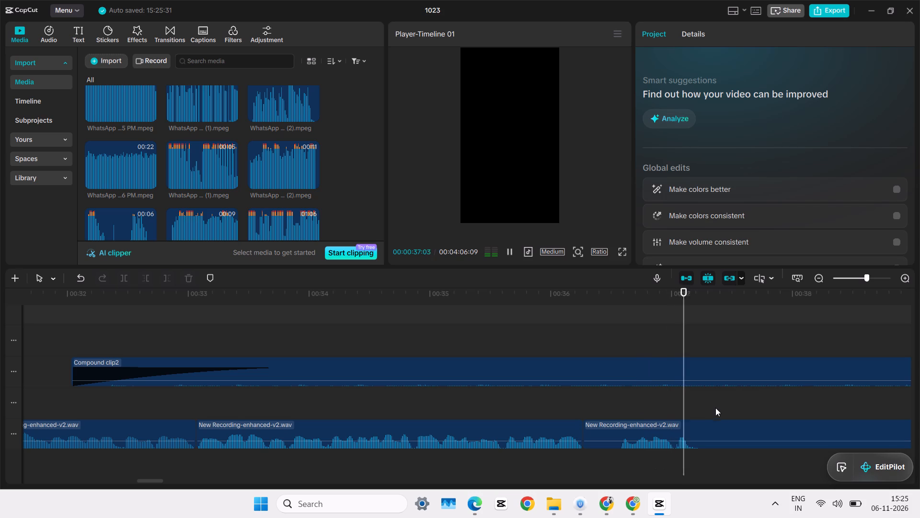
left_click(767, 393)
scroll(750, 430, "down", 8, "ctrl")
left_click(779, 400)
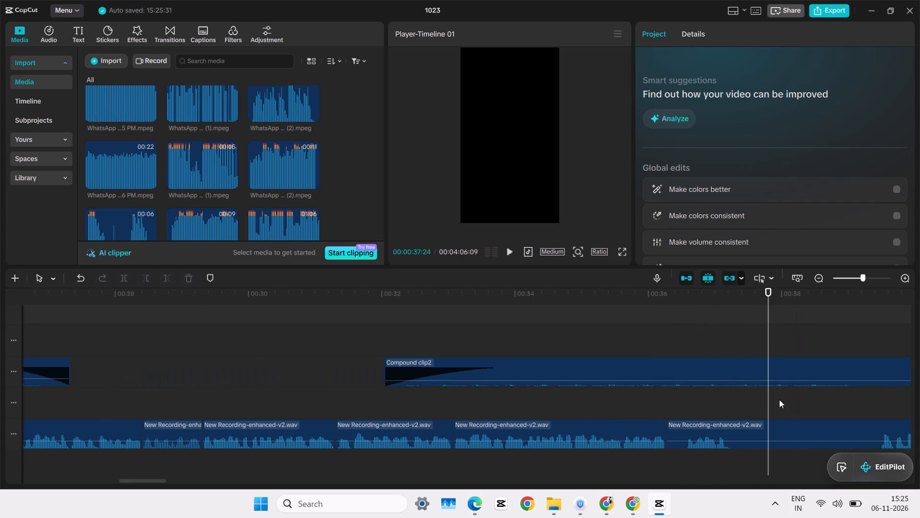
left_click(871, 402)
key("space")
left_click_drag(809, 406, 919, 414)
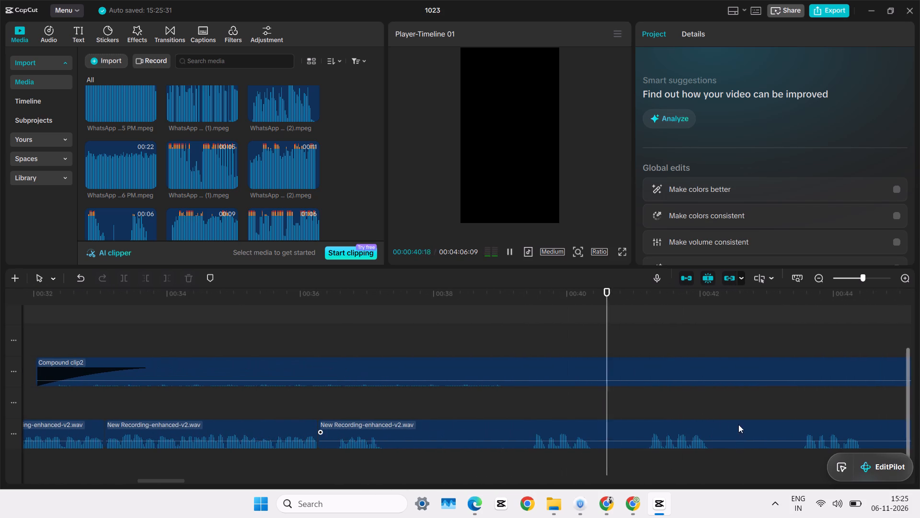
left_click(643, 406)
key("space")
Trim away everything in the last recording clip before the take that starts at 00:00:41:07.
scroll(683, 395, "up", 7, "ctrl")
scroll(683, 395, "down", 3, "ctrl")
left_click(632, 411)
scroll(632, 411, "up", 7, "ctrl")
left_click(649, 401)
left_click_drag(649, 401, 643, 405)
left_click(641, 431)
key("q")
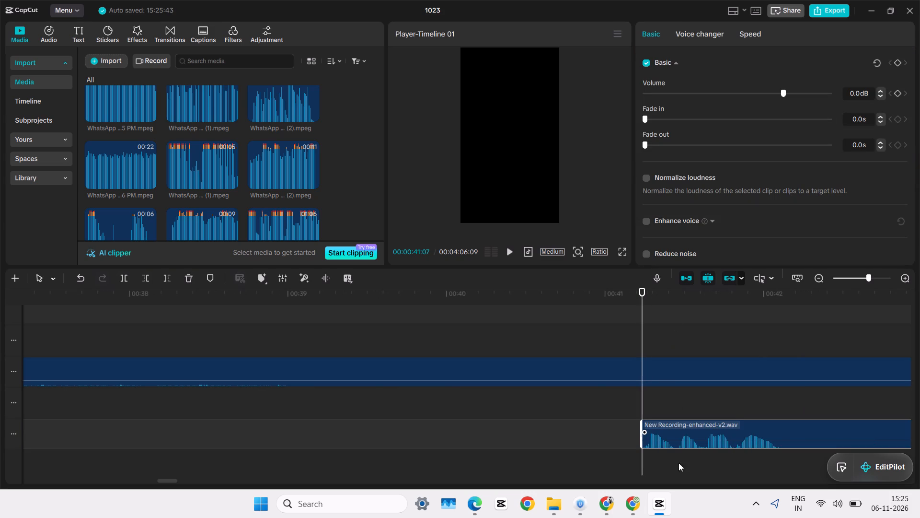
Join the trimmed recording to the end of the preceding voice clip at 00:00:36:08 and listen to the join.
left_click_drag(696, 427, 305, 402)
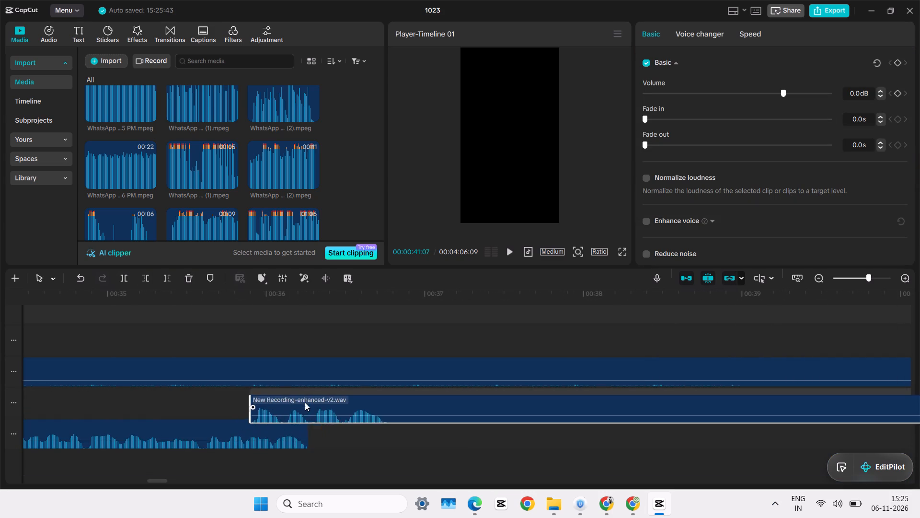
left_click_drag(305, 402, 364, 434)
left_click(298, 405)
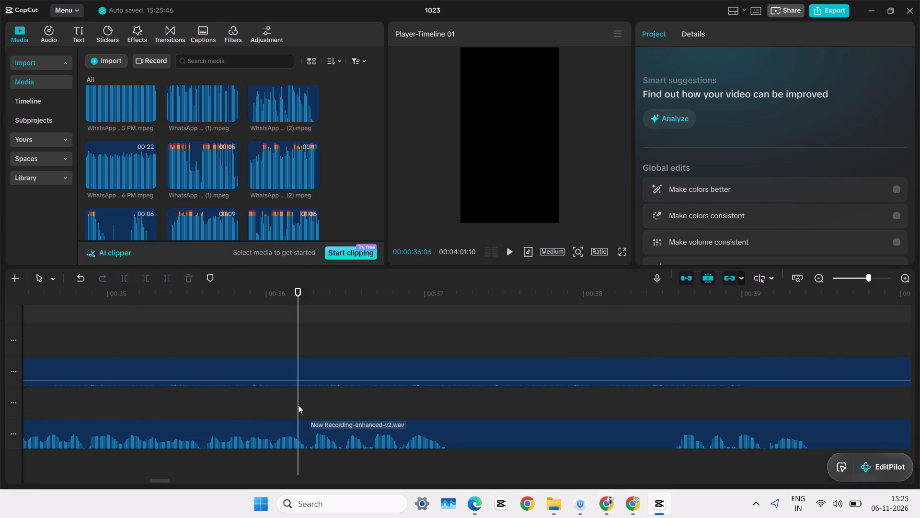
key("space")
left_click(261, 407)
key("space")
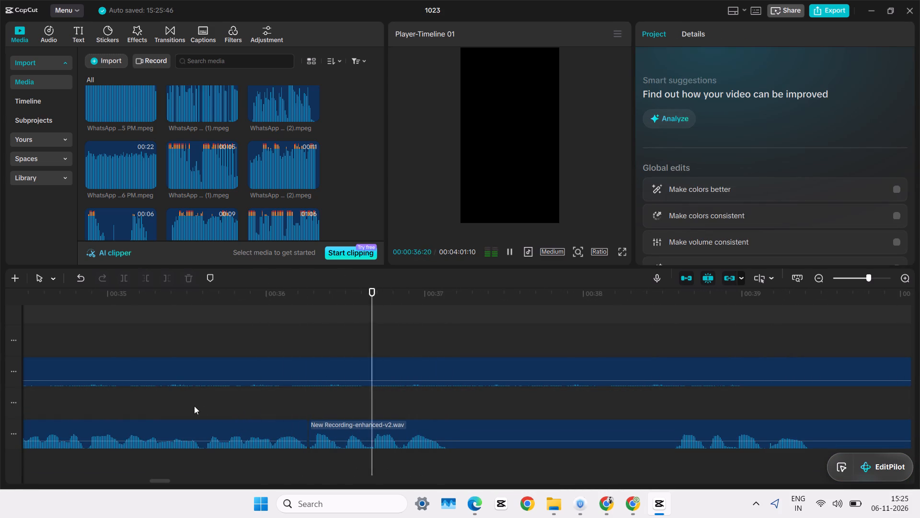
left_click(194, 406)
key("space")
scroll(194, 406, "down", 8, "ctrl")
scroll(350, 426, "up", 2, "ctrl")
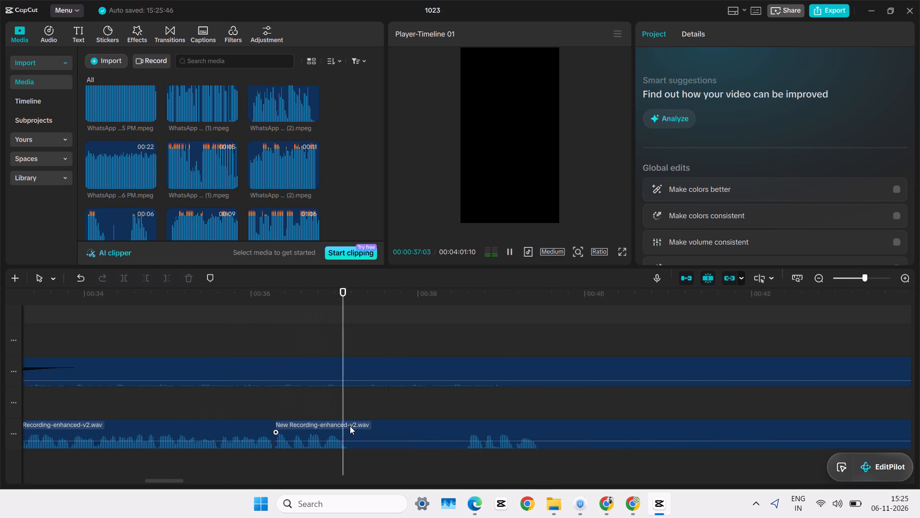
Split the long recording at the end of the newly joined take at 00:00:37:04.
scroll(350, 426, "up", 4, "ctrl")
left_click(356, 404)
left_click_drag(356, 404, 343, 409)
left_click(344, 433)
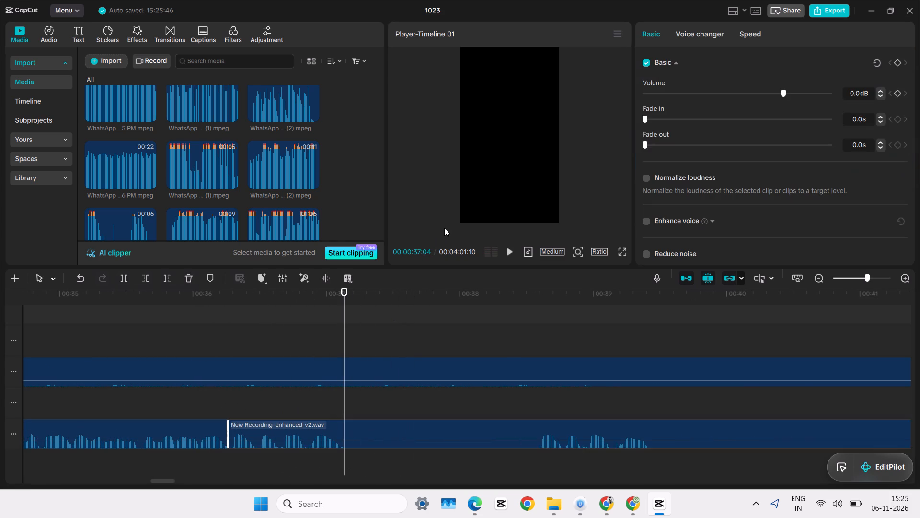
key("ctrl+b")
Listen to the following take near 00:00:38 and trim away everything in the last recording clip before 00:00:38:17.
left_click(546, 410)
double_click(541, 409)
key("space")
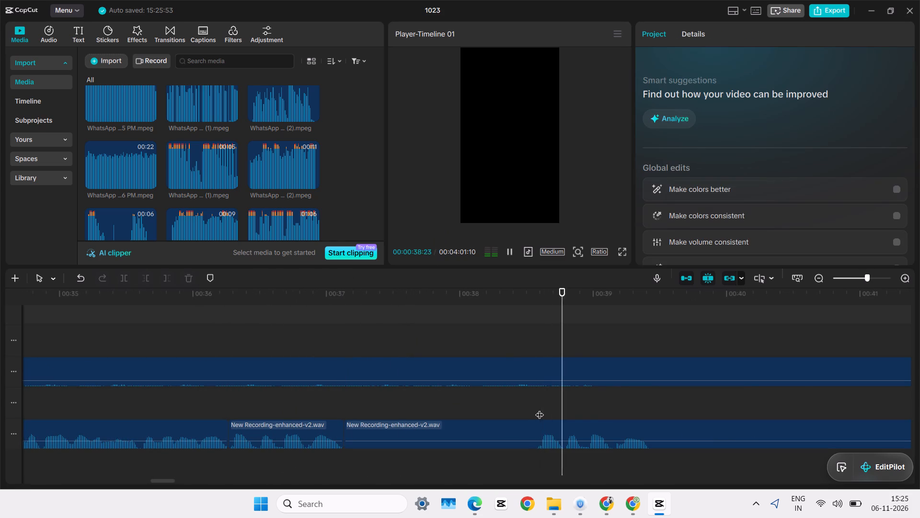
scroll(539, 409, "down", 8, "ctrl")
left_click(577, 399)
scroll(575, 399, "up", 8, "ctrl")
left_click(573, 399, "ctrl")
left_click_drag(573, 399, 560, 406)
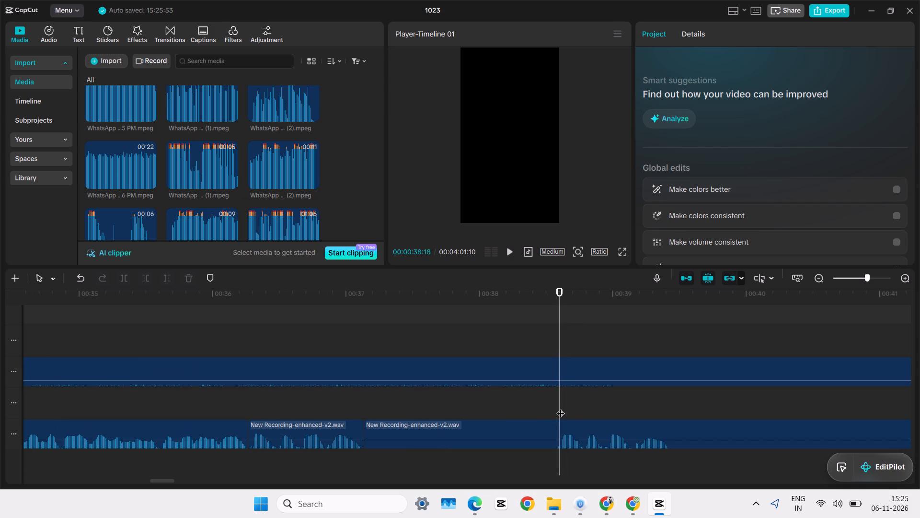
left_click_drag(561, 407, 555, 408)
left_click(546, 432)
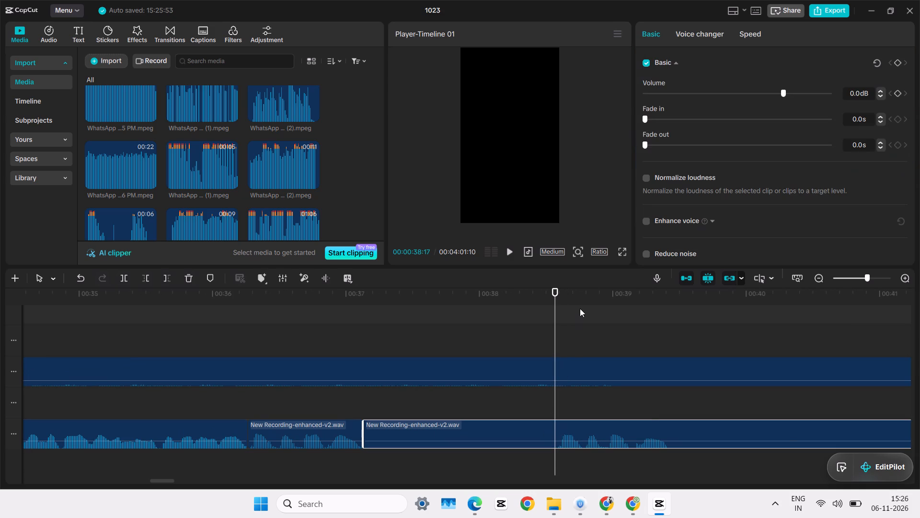
key("q")
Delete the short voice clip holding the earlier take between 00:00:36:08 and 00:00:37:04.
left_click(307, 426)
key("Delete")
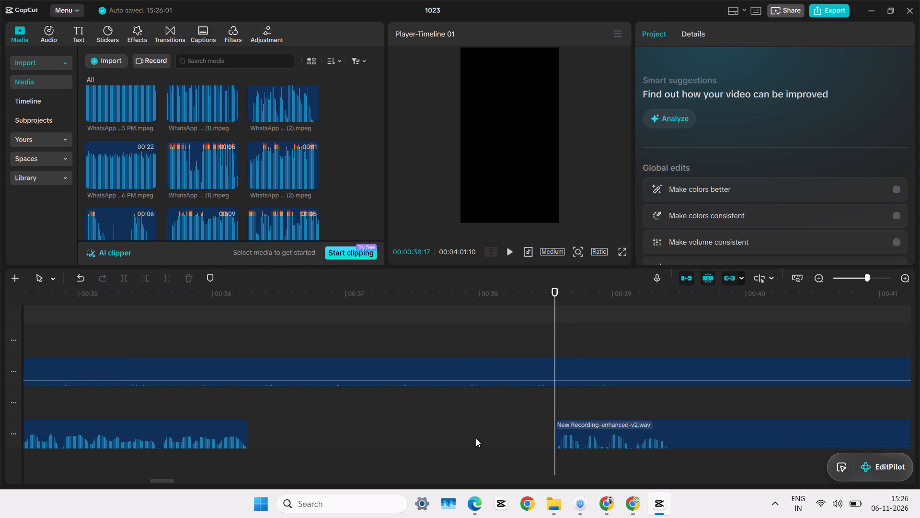
Join the trimmed later take to the end of the preceding voice clip at 00:00:36:08 and listen to the join.
left_click_drag(628, 428, 318, 434)
left_click(241, 403)
key("space")
key("space")
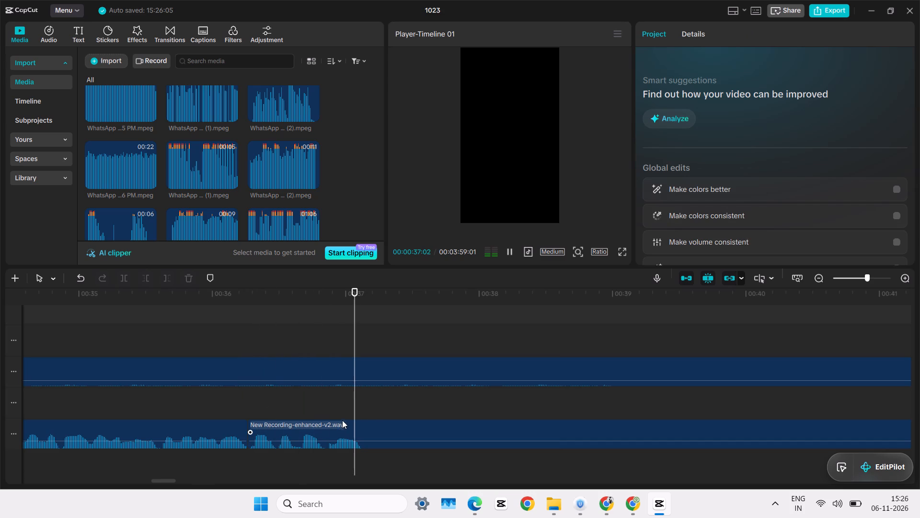
Split the long recording at the end of the newly joined take at 00:00:37:04.
left_click(370, 406)
left_click_drag(370, 406, 364, 410)
left_click(398, 391)
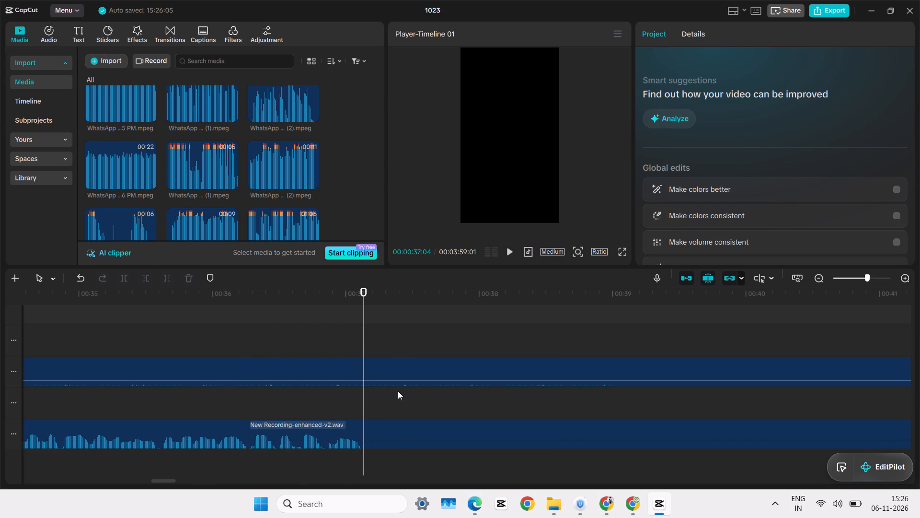
left_click(368, 419)
left_click(372, 410)
left_click_drag(372, 410, 363, 414)
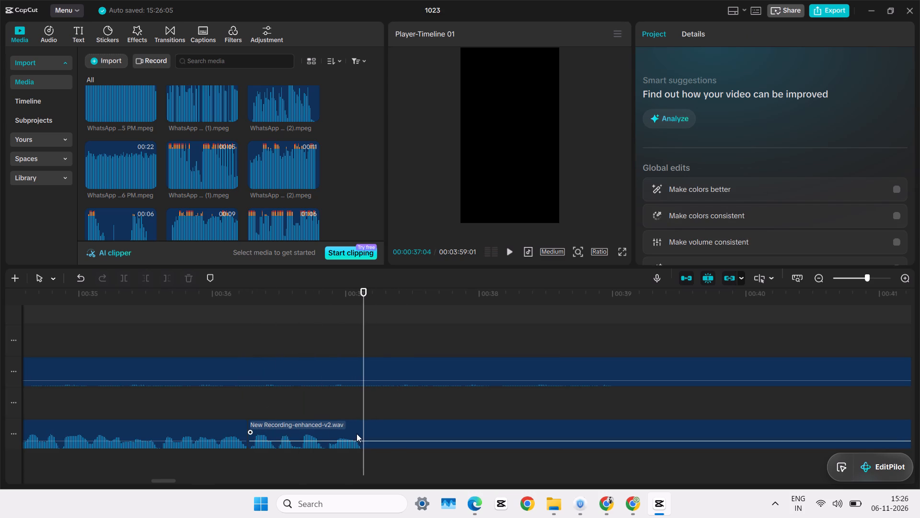
left_click(356, 434)
key("ctrl+b")
Listen through the recording after 00:00:37:04 for the next phrase and trim away everything in the last clip before 00:00:58:17.
left_click(484, 412)
key("space")
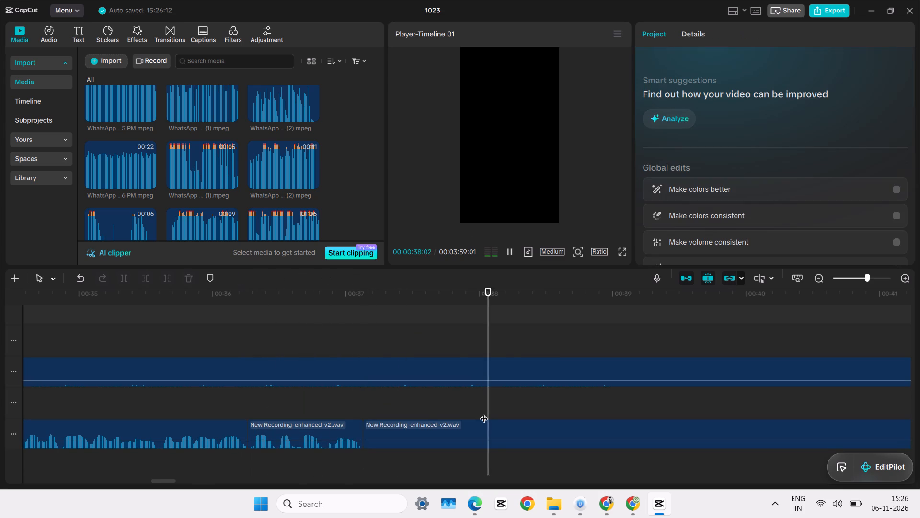
scroll(488, 412, "down", 16)
left_click(755, 409)
key("space")
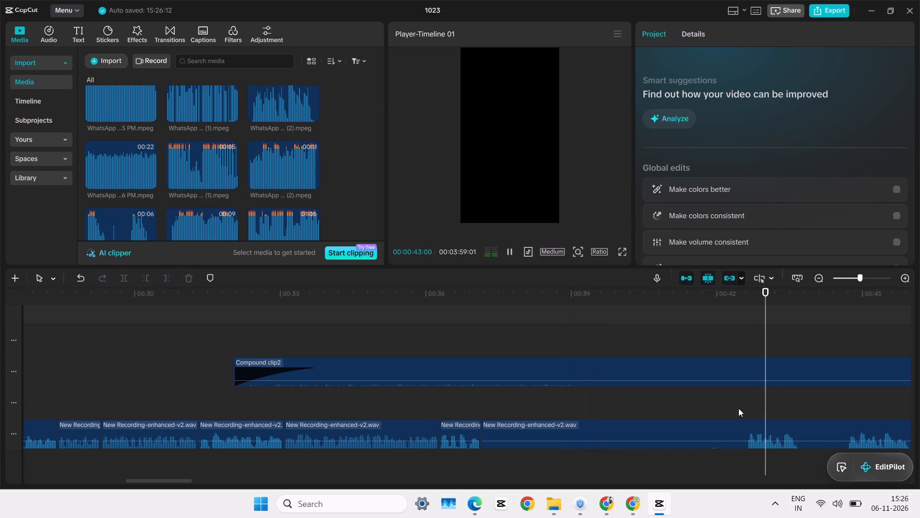
left_click_drag(738, 408, 919, 408)
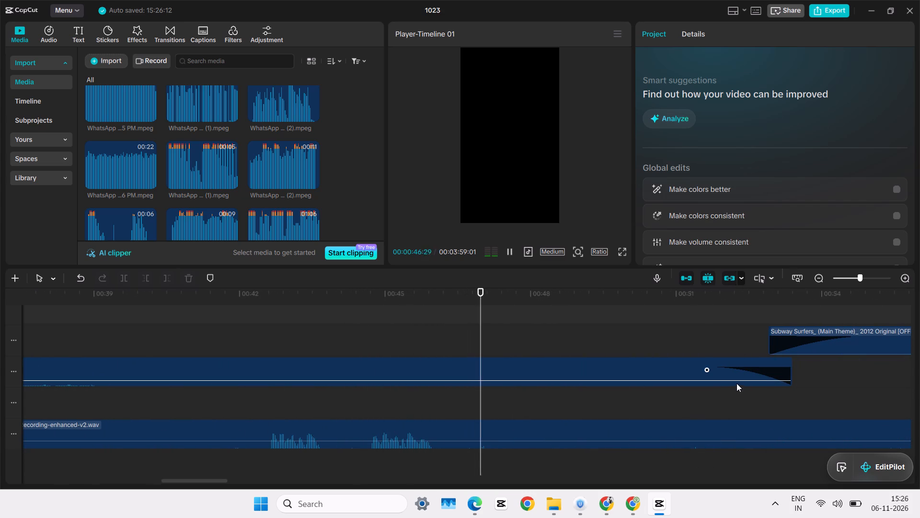
left_click_drag(772, 419, 919, 440)
left_click(550, 387)
key("space")
left_click_drag(505, 389, 533, 389)
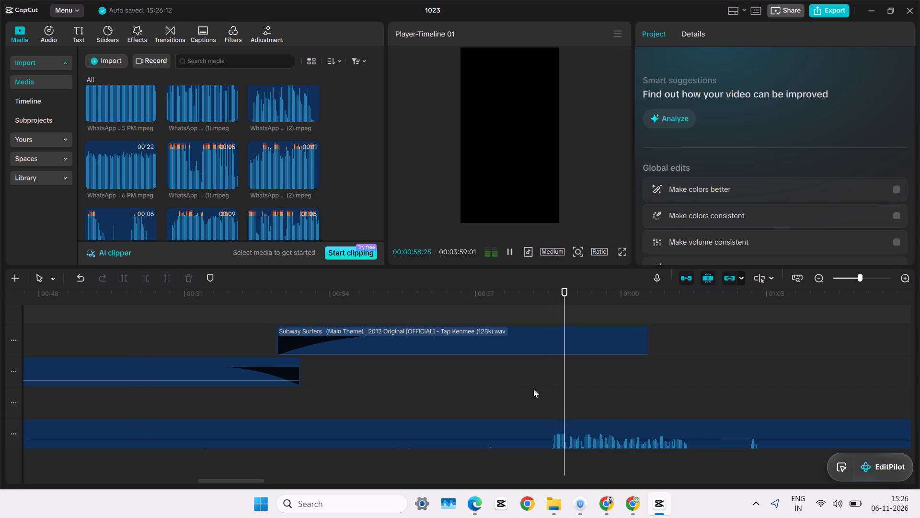
left_click_drag(533, 389, 919, 417)
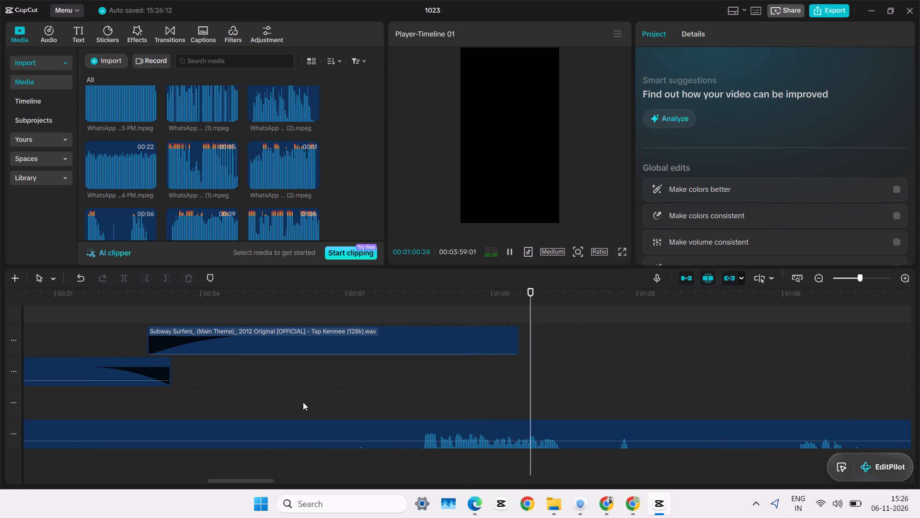
double_click(425, 412)
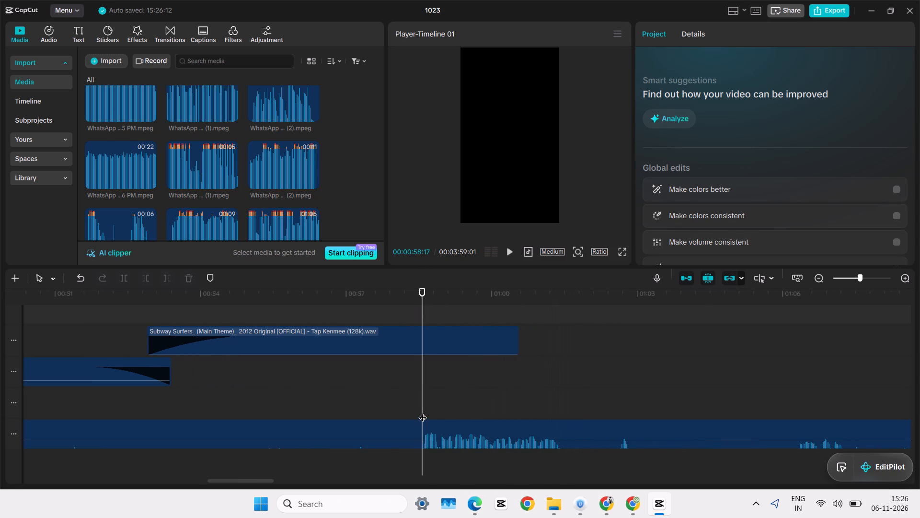
left_click(435, 440)
key("q")
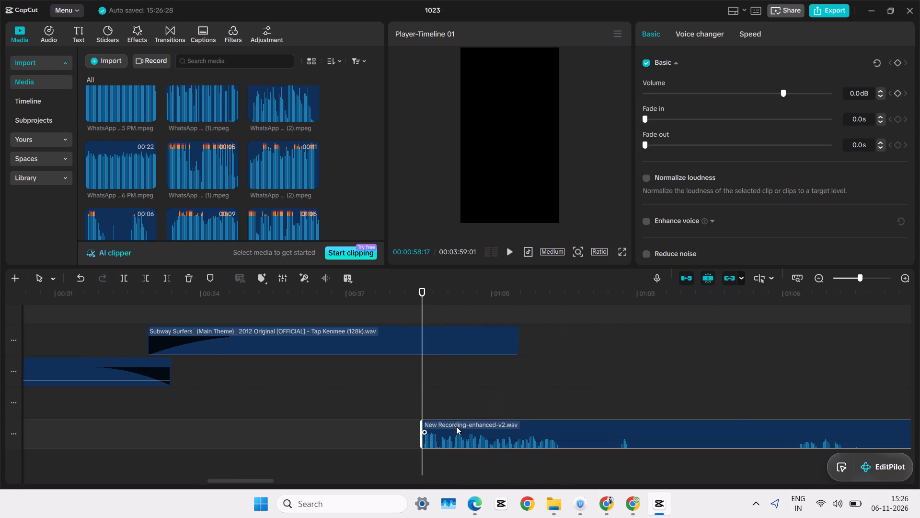
Join the trimmed recording to the end of the preceding voice clip at 00:00:37:04 and listen to the join.
left_click_drag(456, 426, 0, 431)
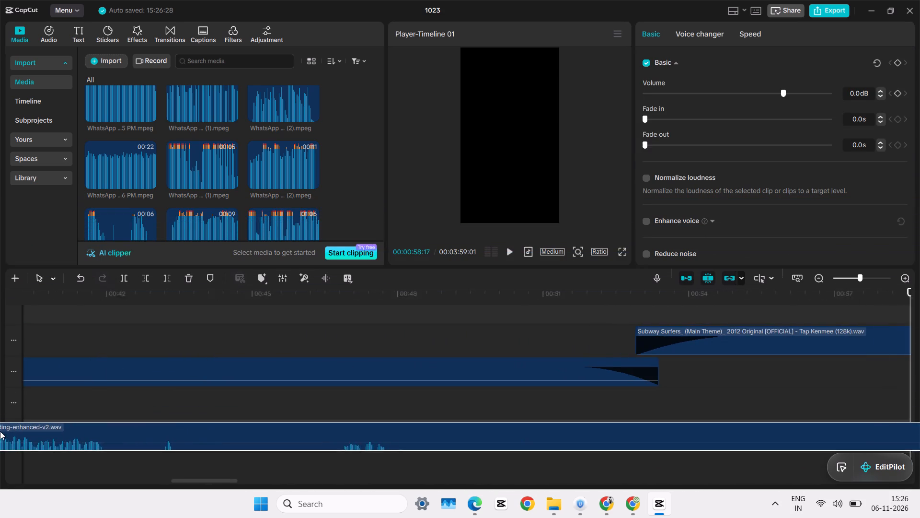
left_click_drag(0, 431, 408, 443)
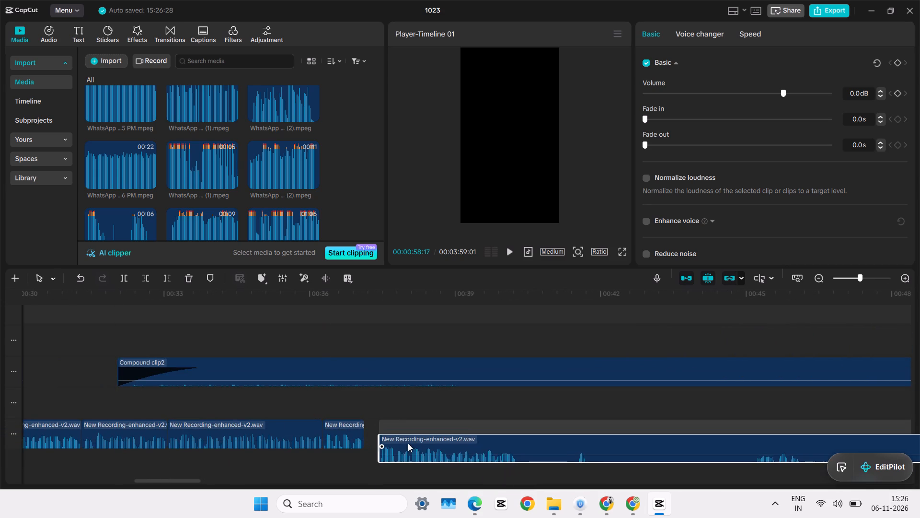
left_click_drag(408, 443, 396, 443)
left_click(340, 389)
key("space")
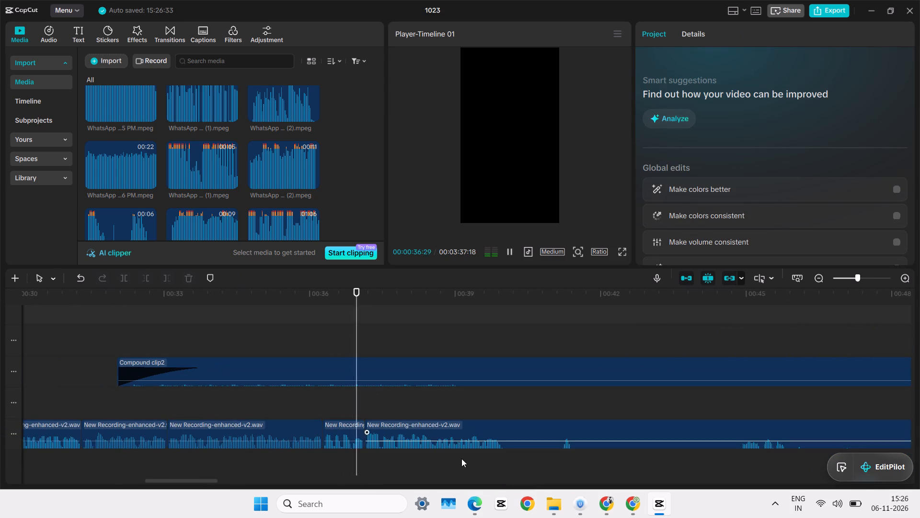
scroll(407, 439, "down", 2, "ctrl")
scroll(418, 424, "up", 8, "ctrl")
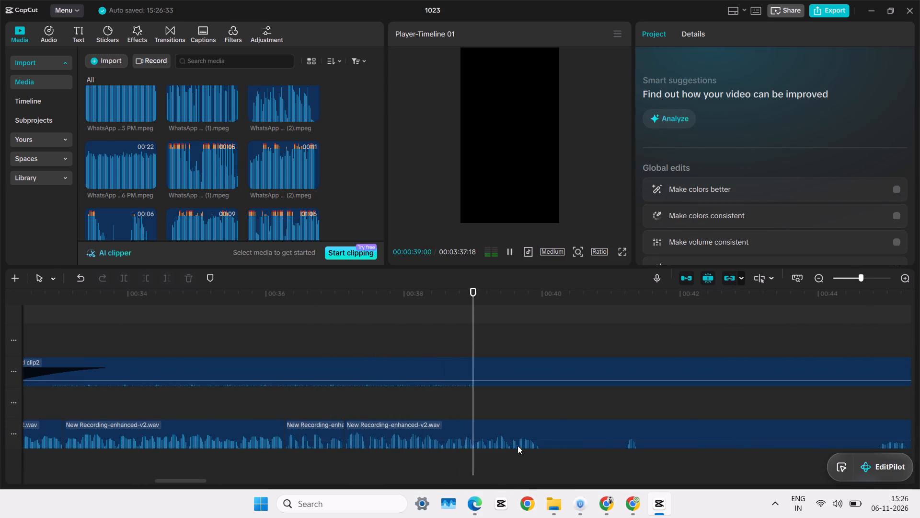
Split the long recording at the end of the newly joined phrase at 00:00:39:29.
left_click(547, 407)
left_click_drag(547, 407, 540, 412)
left_click(575, 444)
key("ctrl+b")
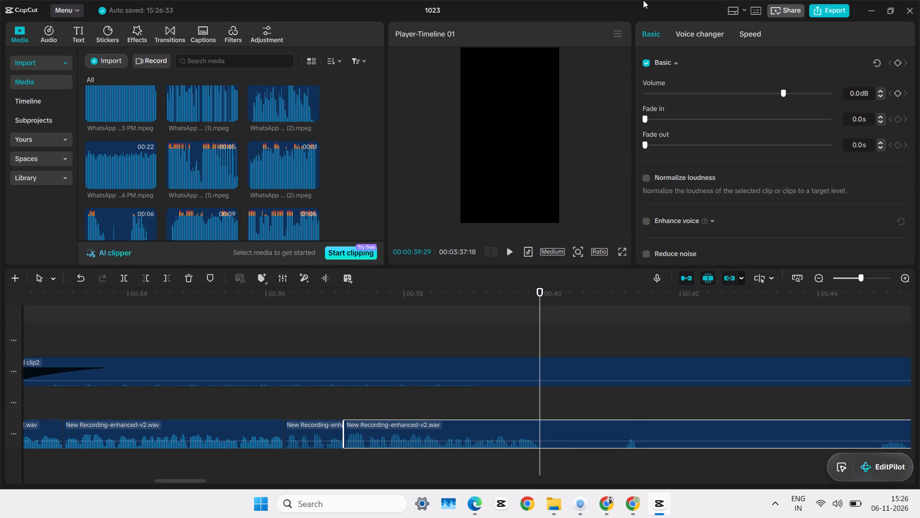
Listen to the phrases in the remaining recording between about 00:00:42 and 00:01:01 for another take.
left_click(716, 392)
key("space")
left_click_drag(770, 409, 919, 437)
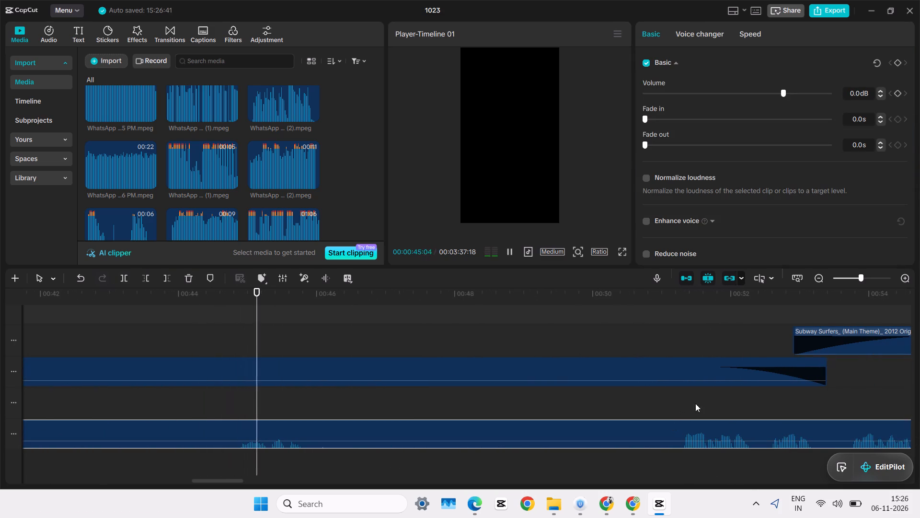
left_click(695, 403)
key("space")
left_click_drag(670, 403, 919, 418)
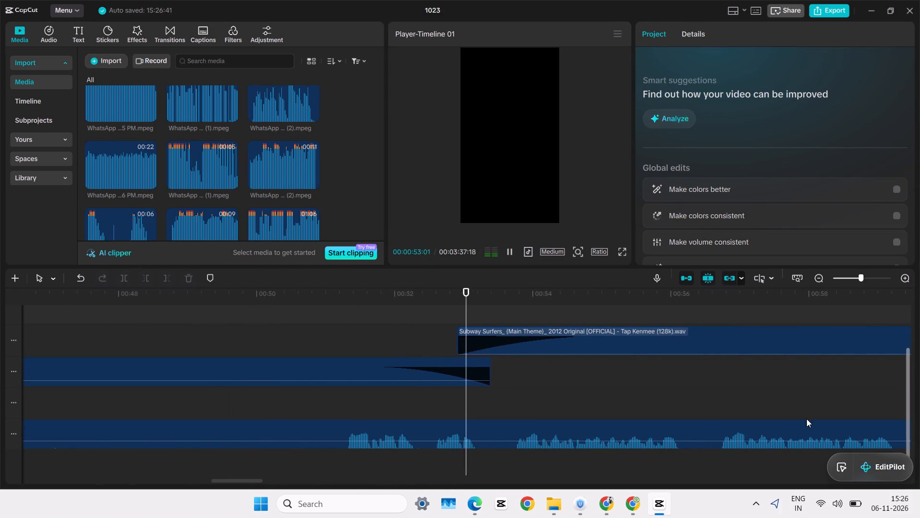
left_click(515, 406)
key("space")
key("space")
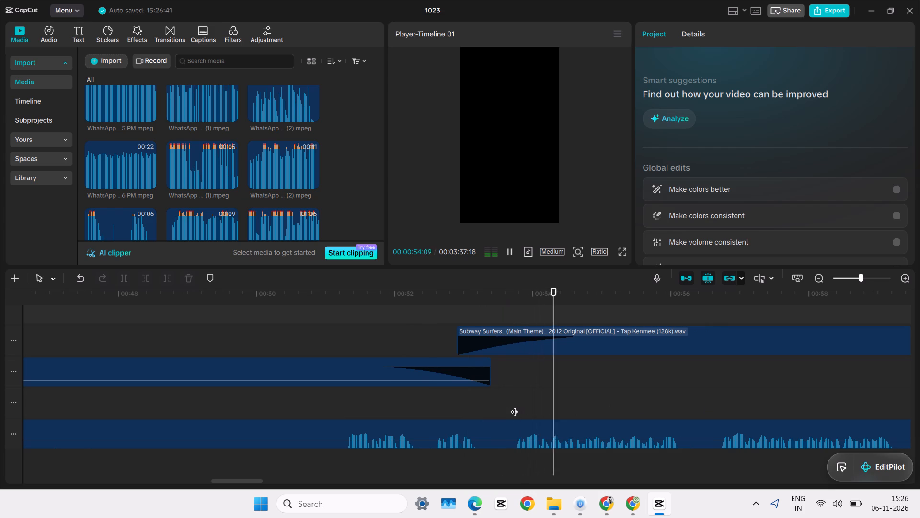
left_click_drag(825, 399, 919, 403)
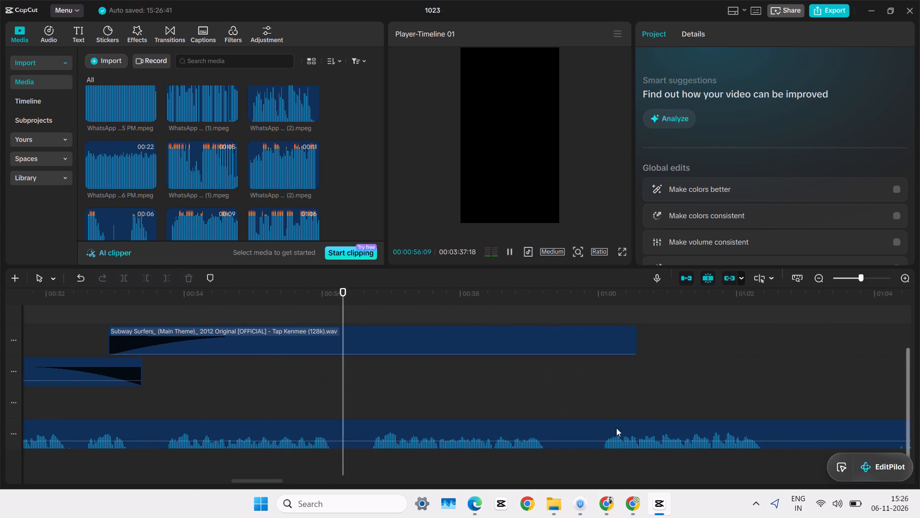
left_click(593, 407)
key("space")
key("space")
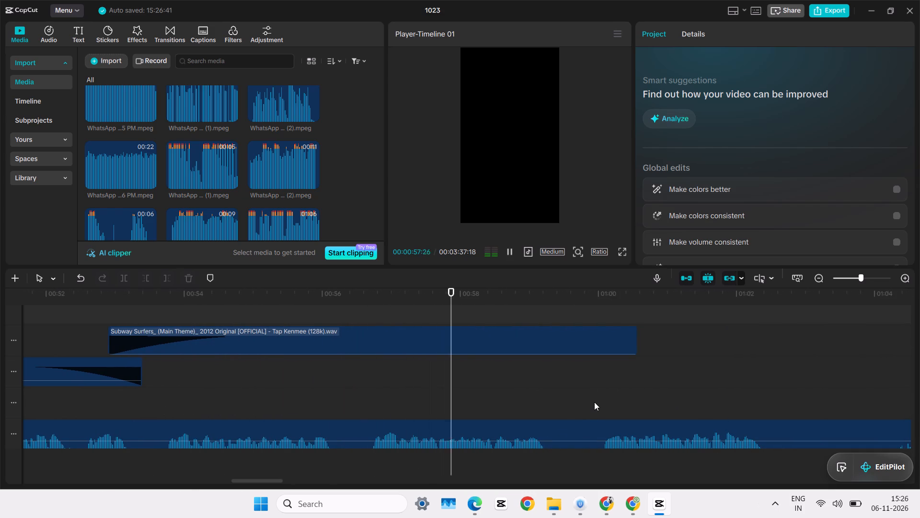
left_click(600, 399)
key("space")
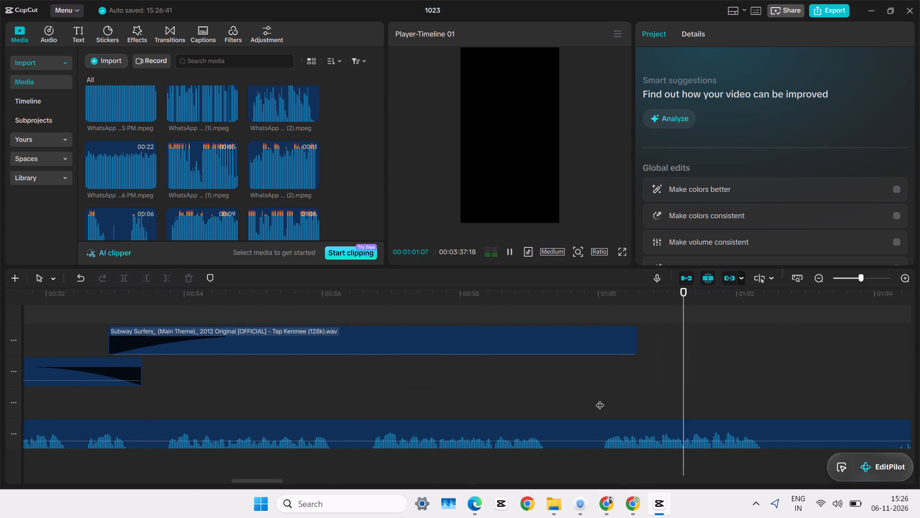
Listen to further takes in the remaining recording between about 00:01:06 and 00:01:38.
left_click_drag(600, 399, 919, 417)
left_click(330, 408)
key("space")
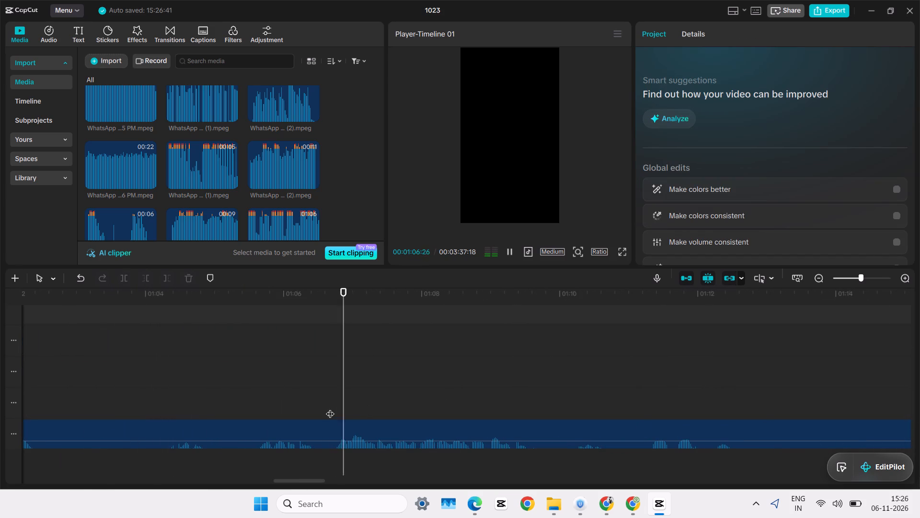
left_click_drag(587, 396, 919, 401)
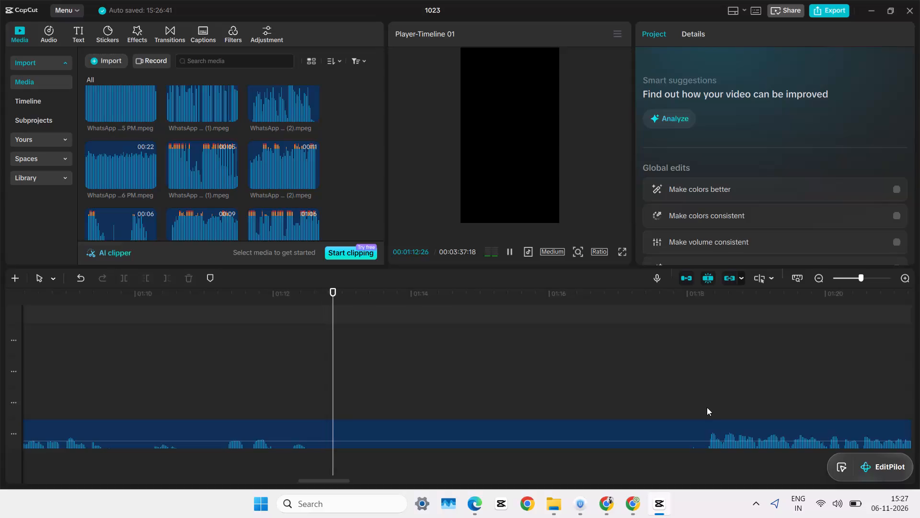
left_click(707, 407)
key("space")
left_click_drag(691, 407, 919, 377)
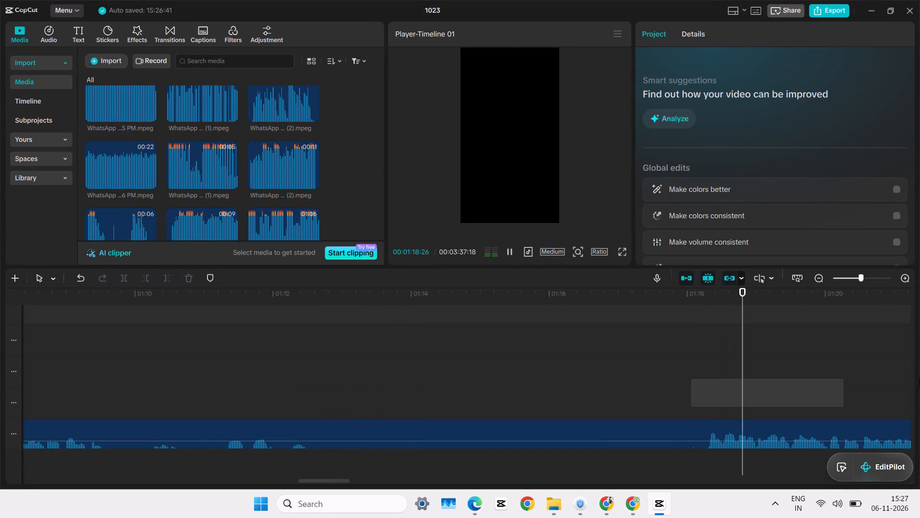
left_click_drag(919, 377, 919, 388)
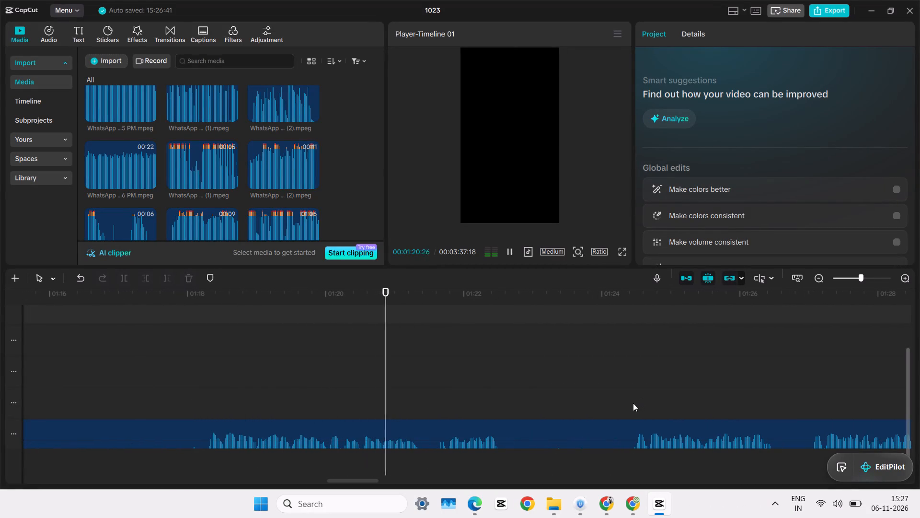
left_click(633, 403)
key("space")
left_click_drag(588, 400, 919, 383)
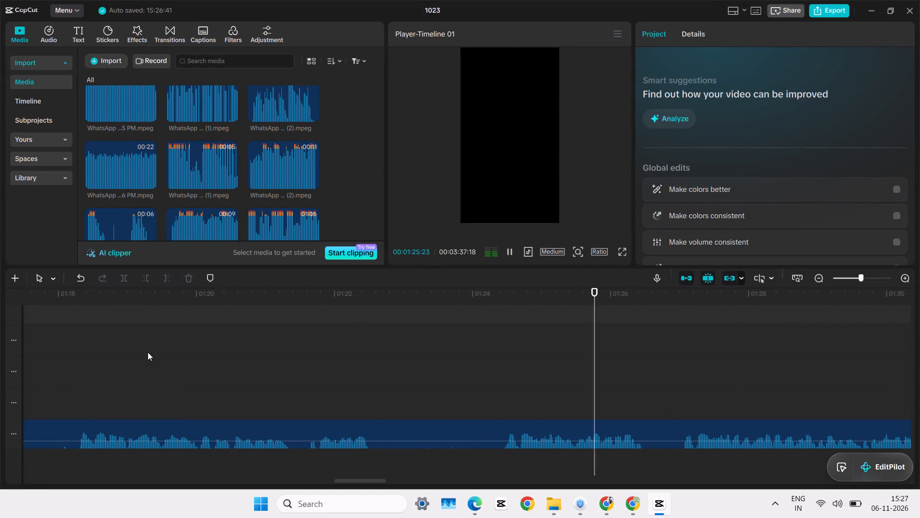
left_click_drag(620, 377, 919, 403)
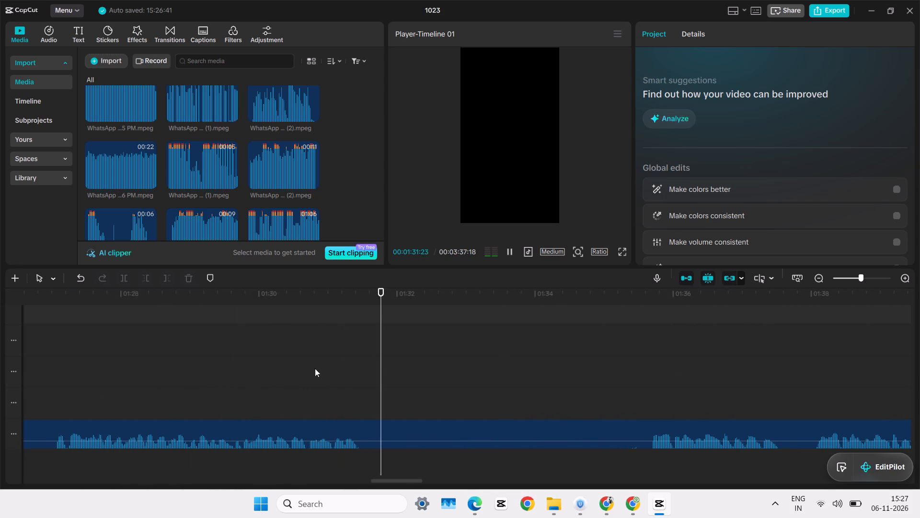
left_click(633, 401)
key("space")
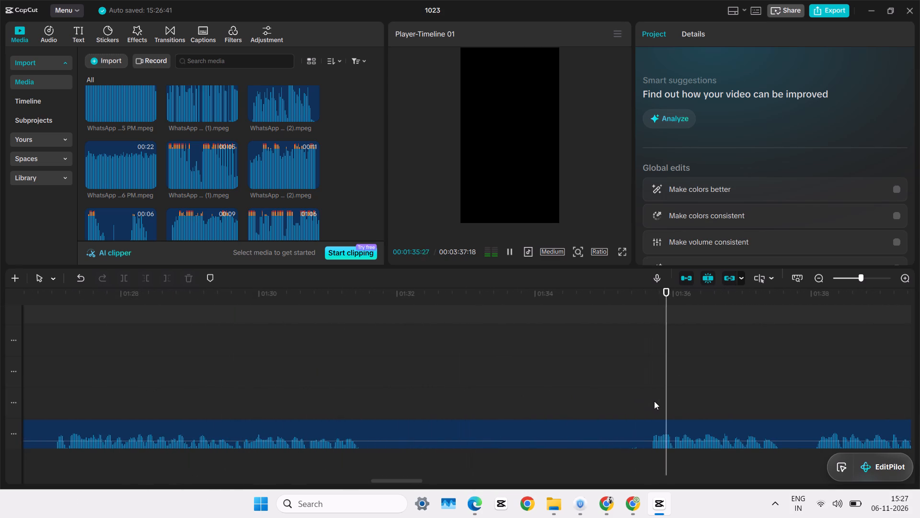
left_click(113, 373)
left_click_drag(113, 373, 0, 433)
Replay the take starting near 00:01:27 and trim away everything in the last recording clip before 00:01:27:01.
left_click(501, 393)
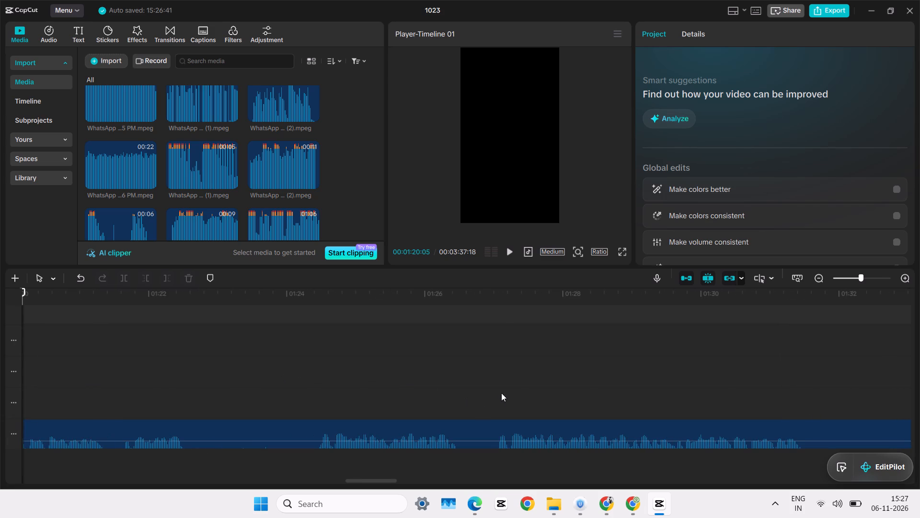
key("space")
key("space")
key("space")
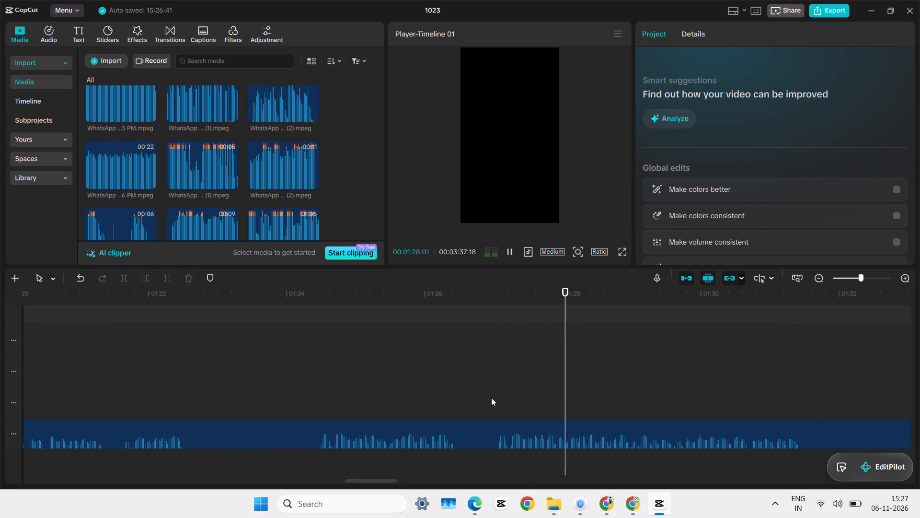
scroll(491, 398, "up", 6, "ctrl")
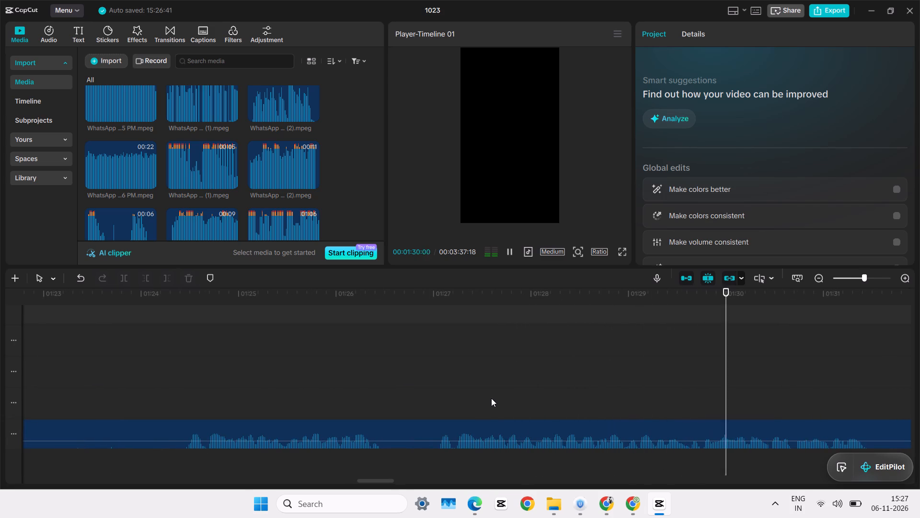
left_click(445, 399)
left_click_drag(445, 399, 437, 401)
left_click(440, 432)
key("q")
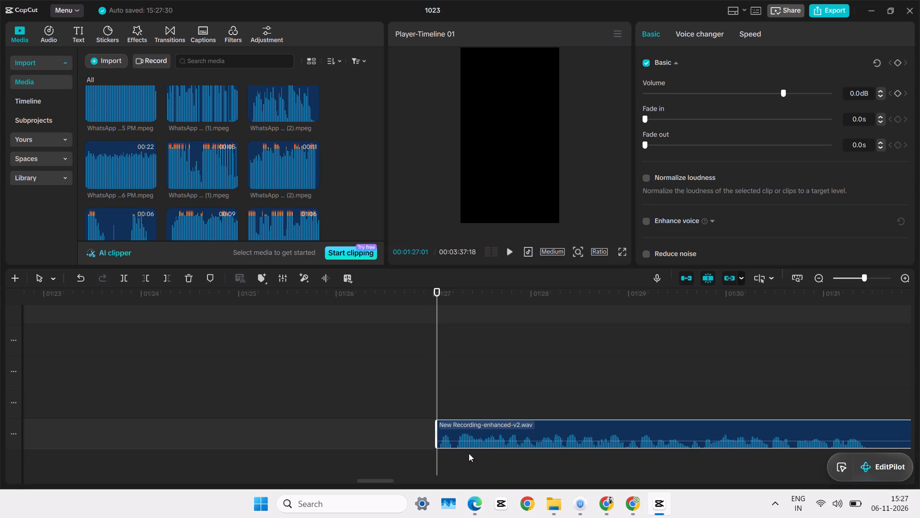
Move the trimmed later take back to about 00:00:37, onto a separate track above the joined voice clips.
left_click_drag(469, 437, 0, 374)
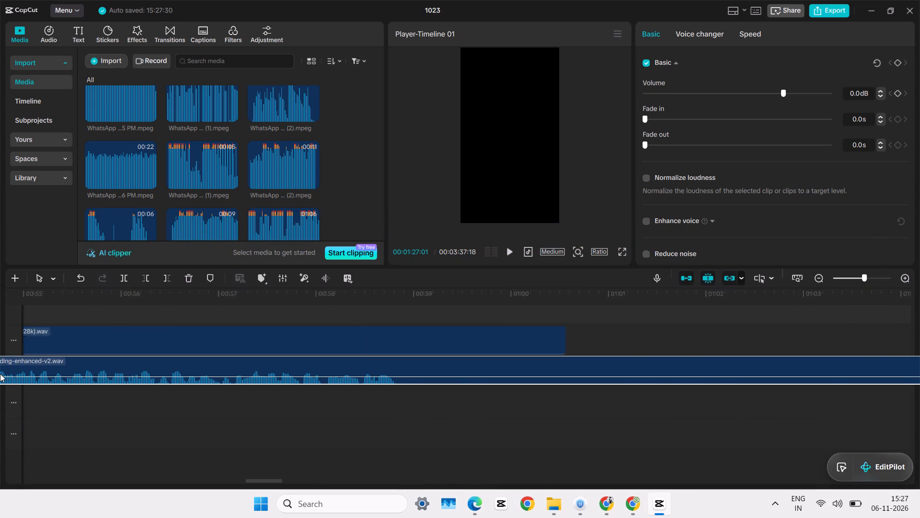
left_click_drag(0, 374, 527, 389)
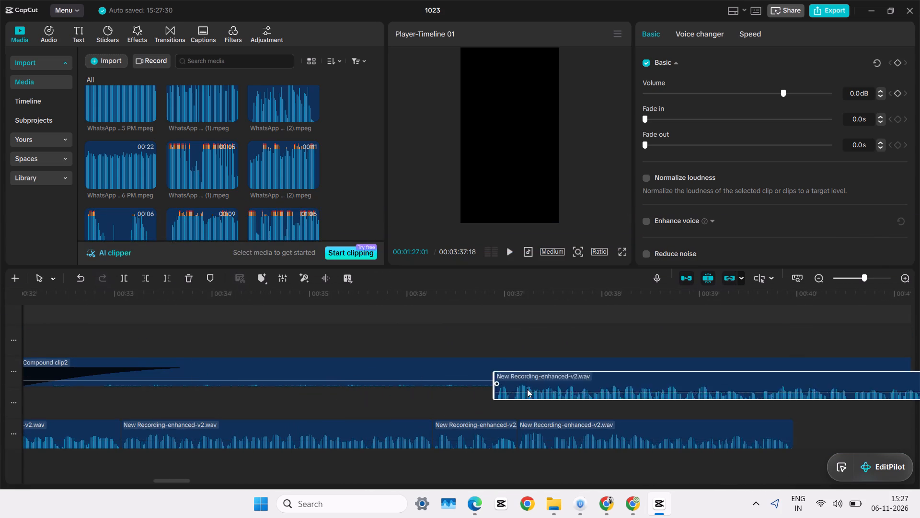
Delete the voice clip holding the earlier take between 00:00:37:04 and 00:00:39:29.
left_click(552, 459)
scroll(559, 445, "down", 4)
key("Delete")
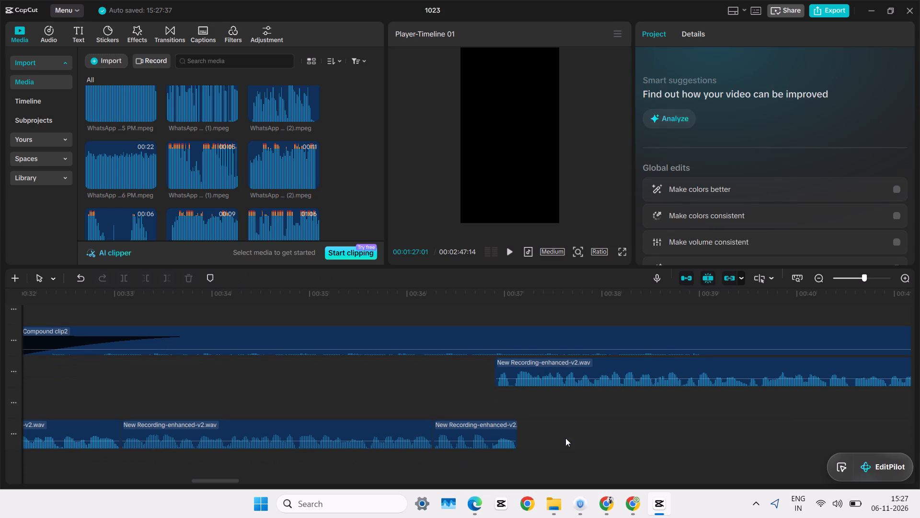
Join the later take to the end of the preceding voice clip at 00:00:37:04 and listen to the join.
left_click_drag(591, 371, 615, 444)
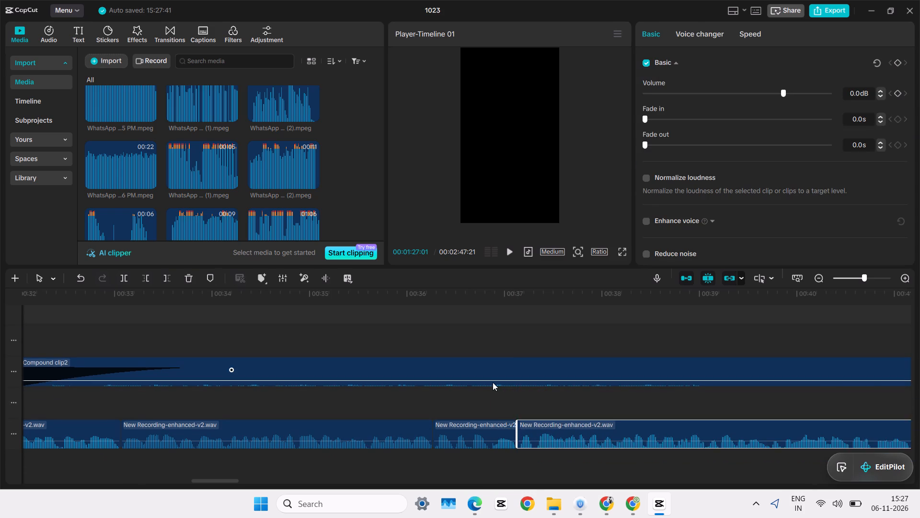
left_click(493, 382)
left_click(492, 401)
key("space")
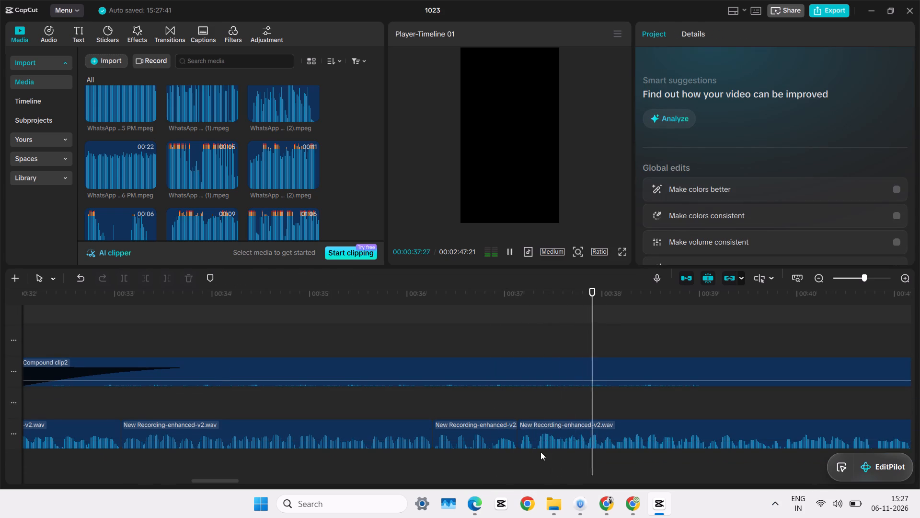
scroll(540, 452, "down", 8, "ctrl")
scroll(657, 416, "down", 5, "ctrl")
scroll(698, 464, "up", 7, "ctrl")
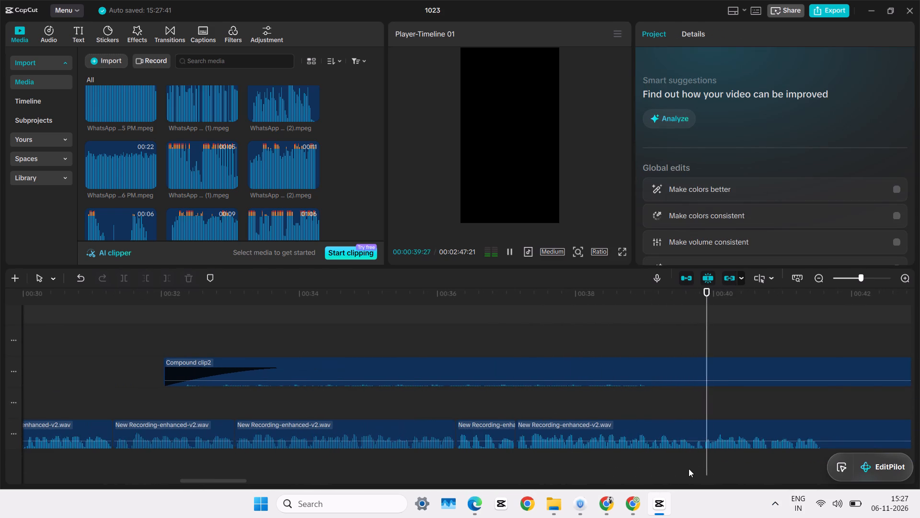
Split the last voice recording clip at 00:00:41:17, where the joined take's phrase ends.
left_click_drag(687, 470, 919, 472)
left_click(502, 465)
left_click_drag(503, 465, 557, 460)
left_click(565, 436)
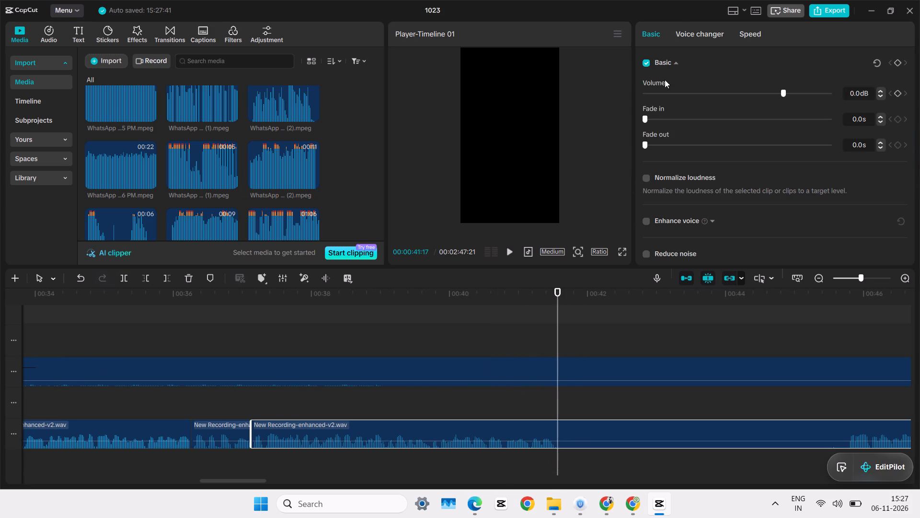
key("ctrl+b")
left_click(769, 394)
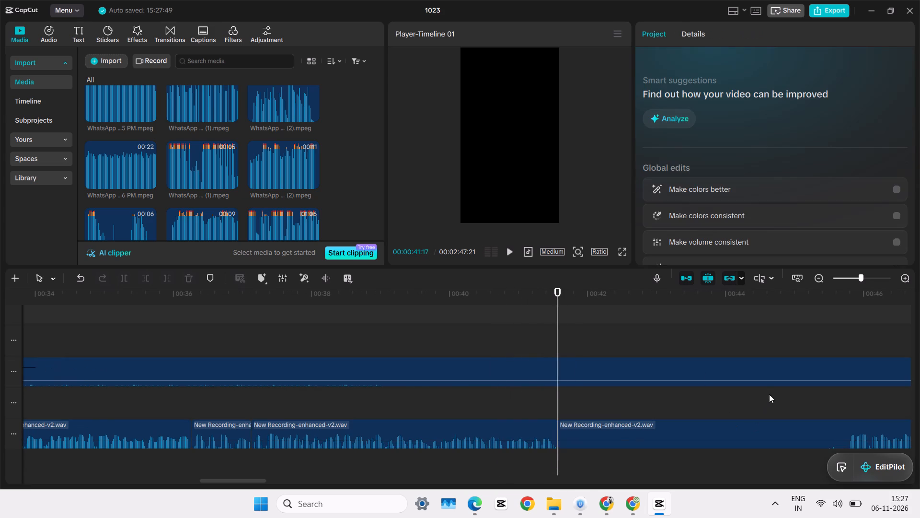
Play through the remaining recording between about 00:00:55 and 00:01:26 to find the take of the next phrase.
scroll(769, 394, "down", 9, "ctrl")
scroll(769, 394, "up", 1, "ctrl")
scroll(771, 393, "down", 7, "ctrl")
scroll(773, 392, "up", 1, "ctrl")
left_click(775, 391)
left_click_drag(775, 391, 919, 430)
left_click(690, 401)
key("space")
scroll(688, 402, "up", 14, "ctrl")
middle_click(688, 402, "ctrl")
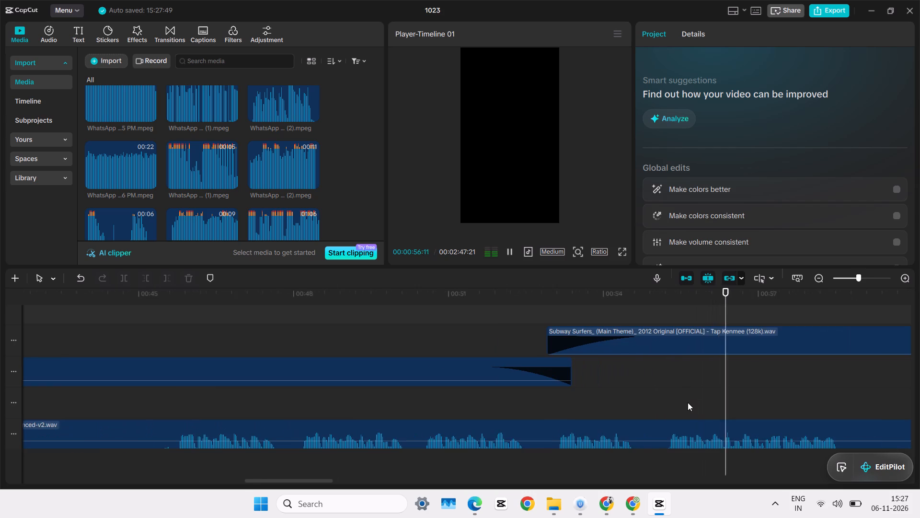
scroll(688, 402, "up", 4, "ctrl")
left_click_drag(672, 393, 919, 403, "ctrl")
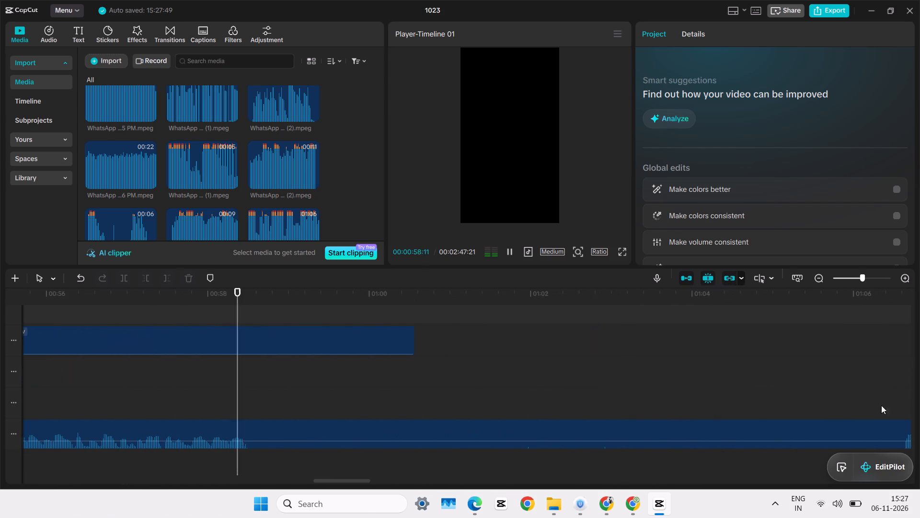
left_click(684, 362)
left_click_drag(684, 362, 919, 434)
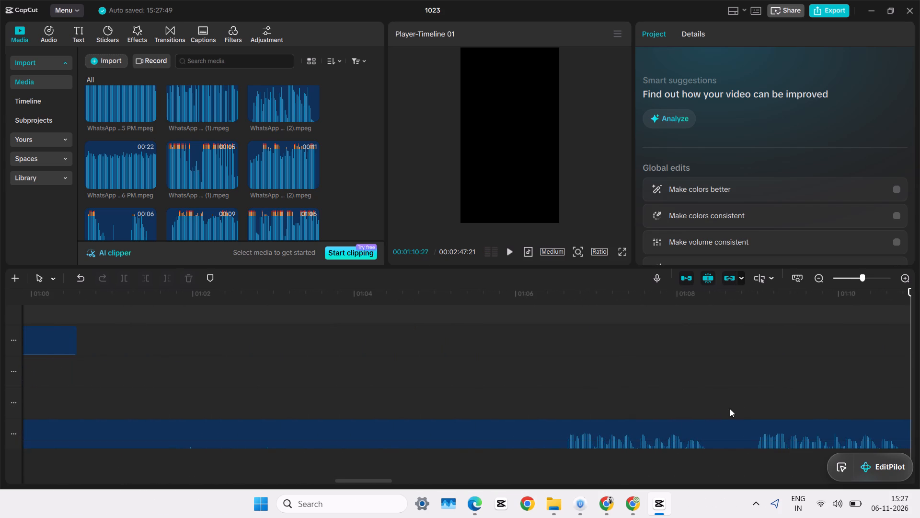
left_click(741, 403)
key("space")
left_click_drag(724, 409, 918, 453)
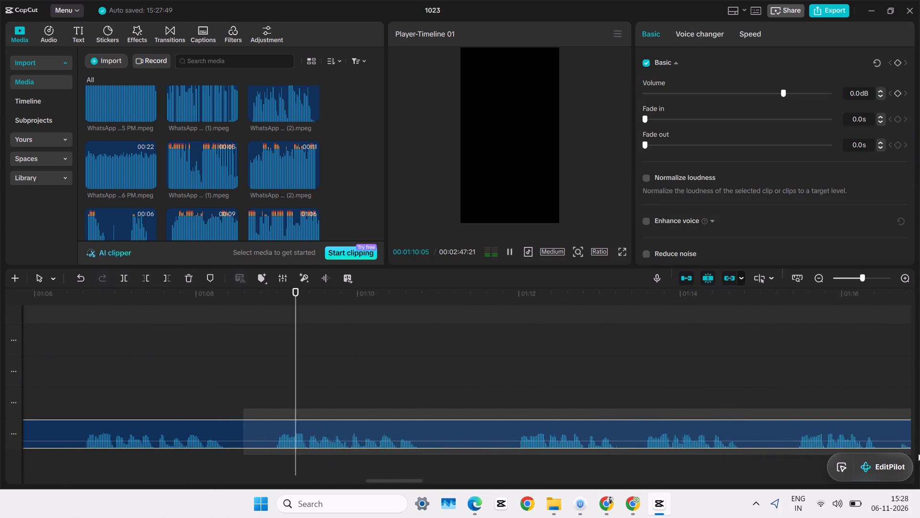
left_click_drag(918, 453, 915, 452)
left_click(644, 376)
left_click_drag(644, 376, 919, 428)
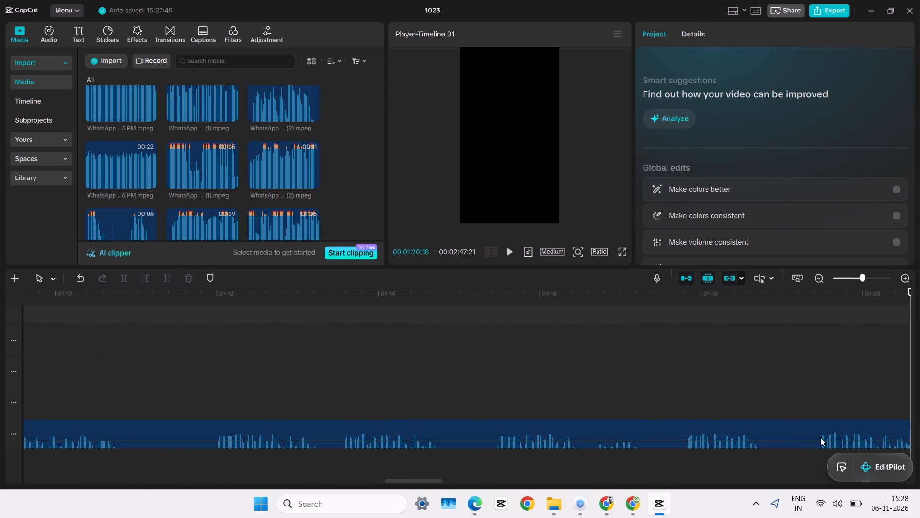
left_click(810, 401)
key("space")
left_click_drag(769, 400, 919, 460)
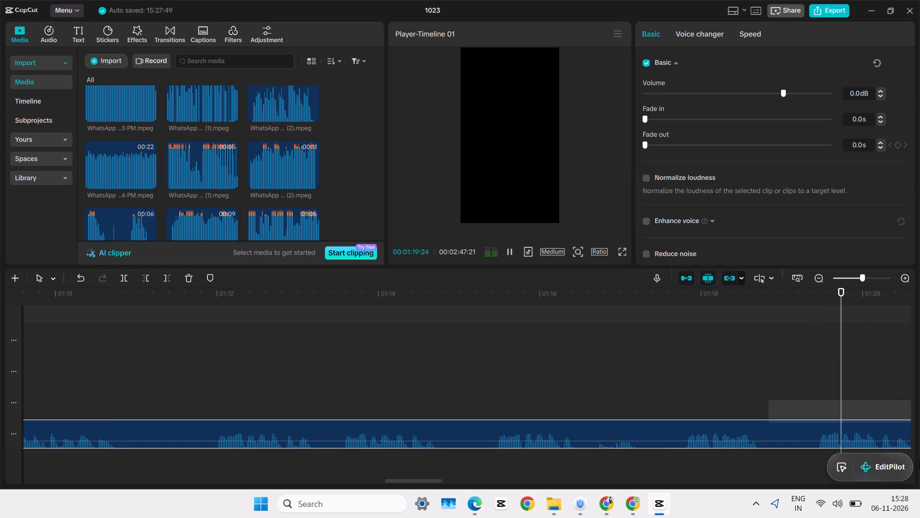
left_click_drag(919, 460, 919, 461)
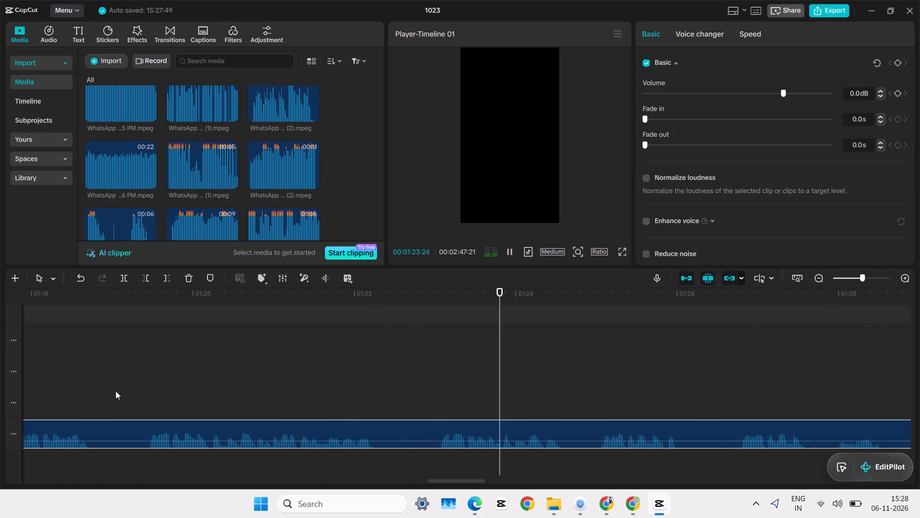
scroll(148, 397, "up", 7)
scroll(148, 397, "down", 5)
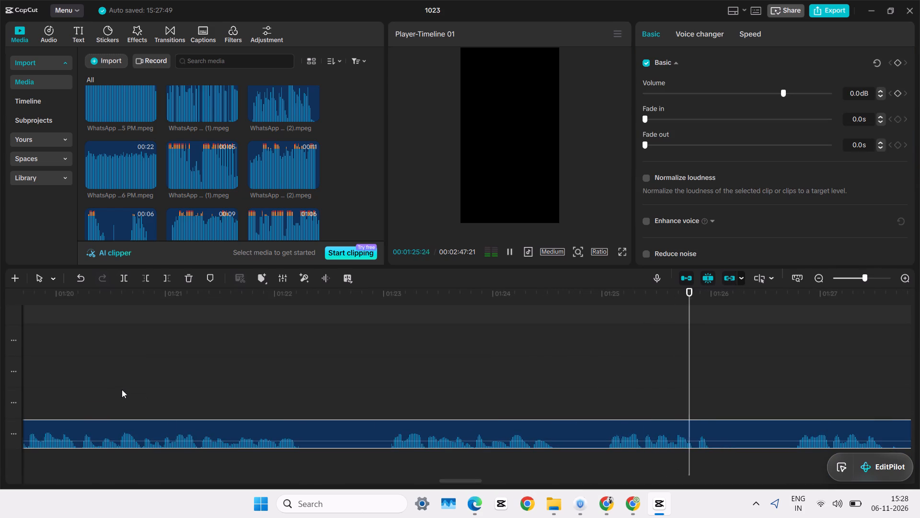
Trim away everything in the last recording clip before 00:01:19:13.
left_click(470, 404)
left_click_drag(470, 404, 0, 421)
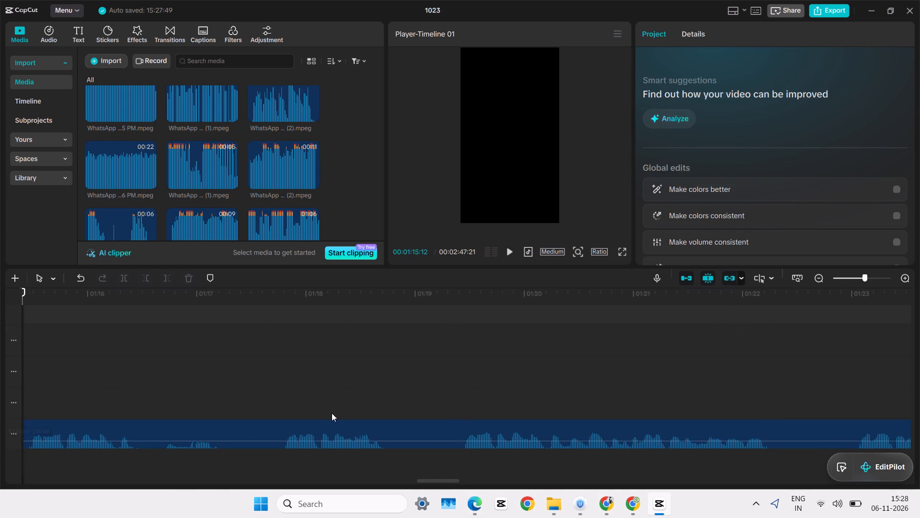
left_click(474, 397)
left_click_drag(474, 397, 461, 403)
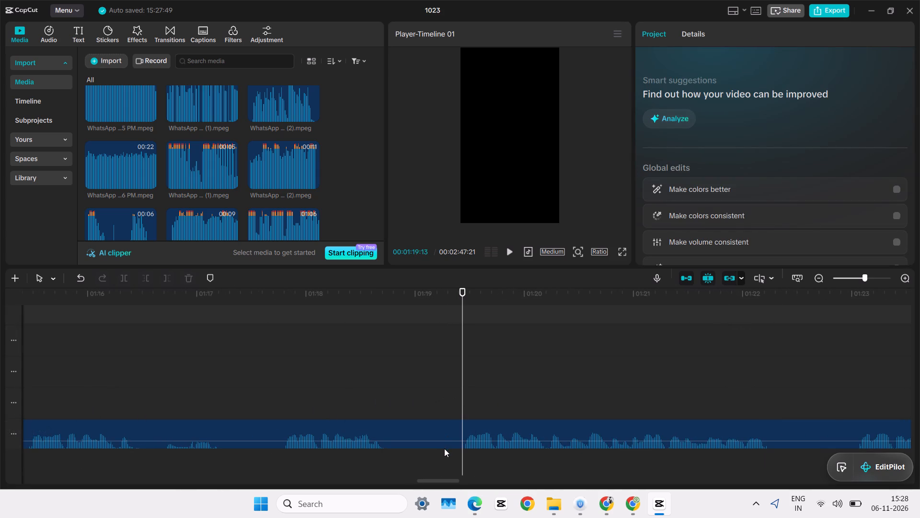
left_click(446, 442)
key("q")
Join the trimmed recording clip to the end of the preceding voice clip at 00:00:41:17 and listen to the join.
left_click_drag(486, 425, 0, 458)
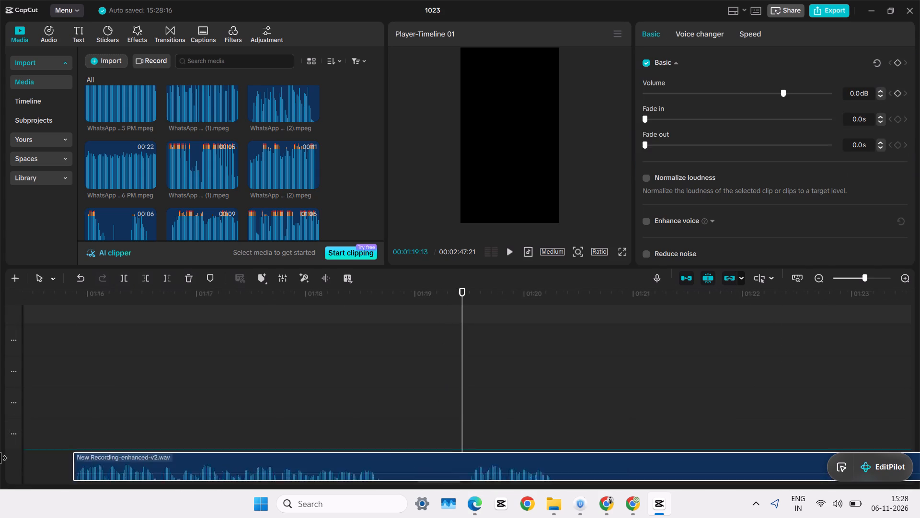
left_click_drag(0, 458, 0, 468)
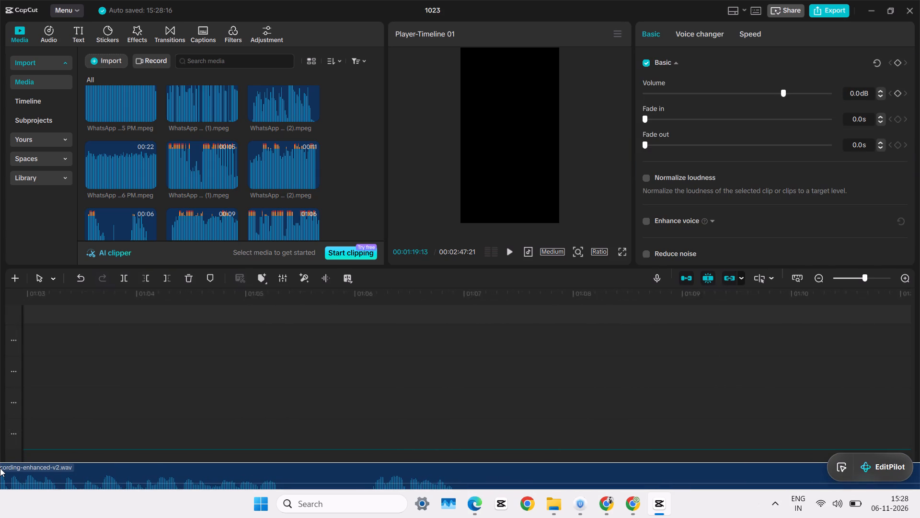
left_click_drag(0, 468, 0, 506)
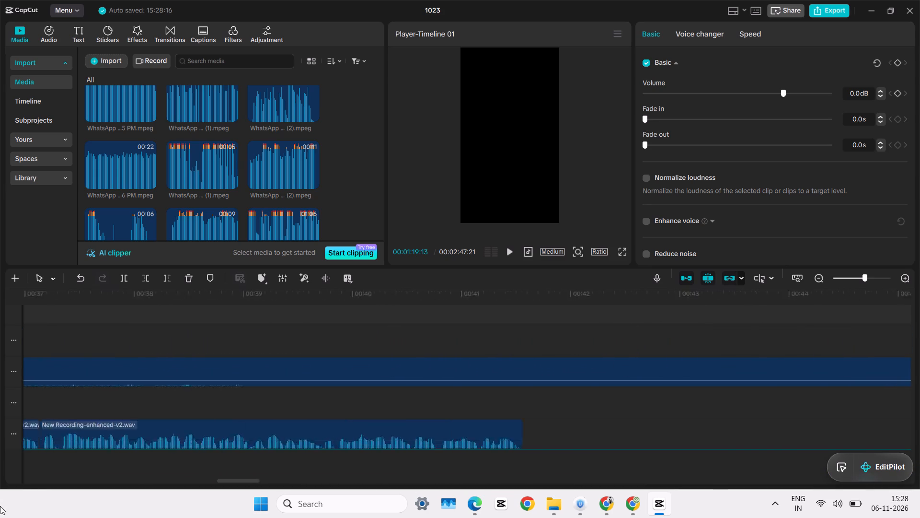
left_click_drag(0, 506, 672, 437)
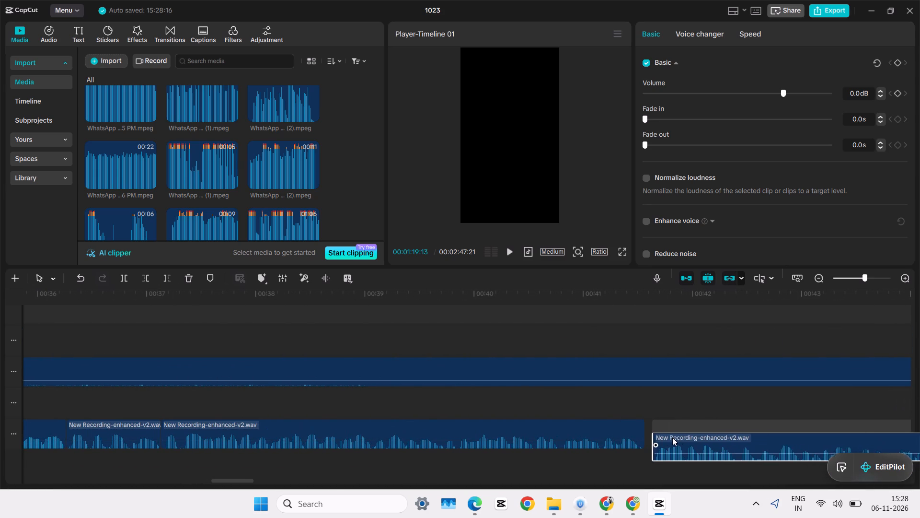
left_click_drag(672, 437, 667, 435)
left_click(571, 409)
key("space")
scroll(635, 419, "down", 7, "ctrl")
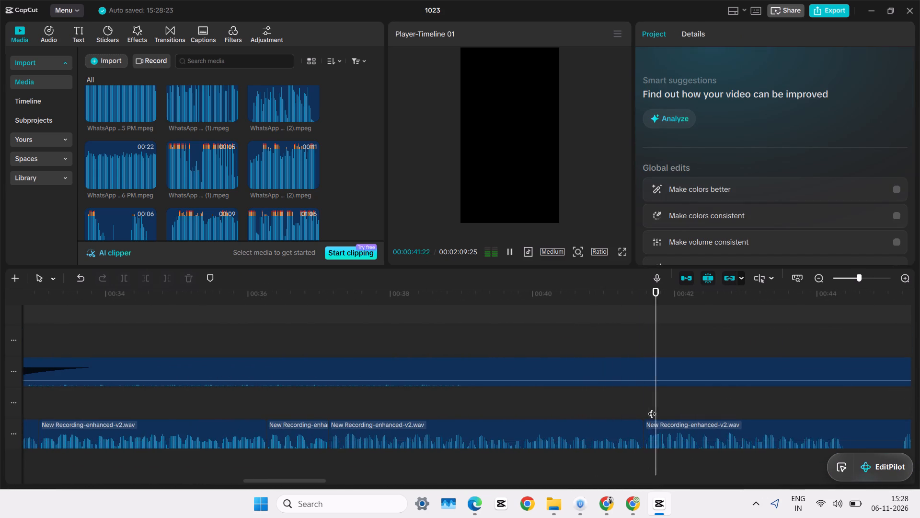
Split the last voice recording clip at 00:00:44:12, after the end of its first phrase.
left_click_drag(797, 466, 919, 491)
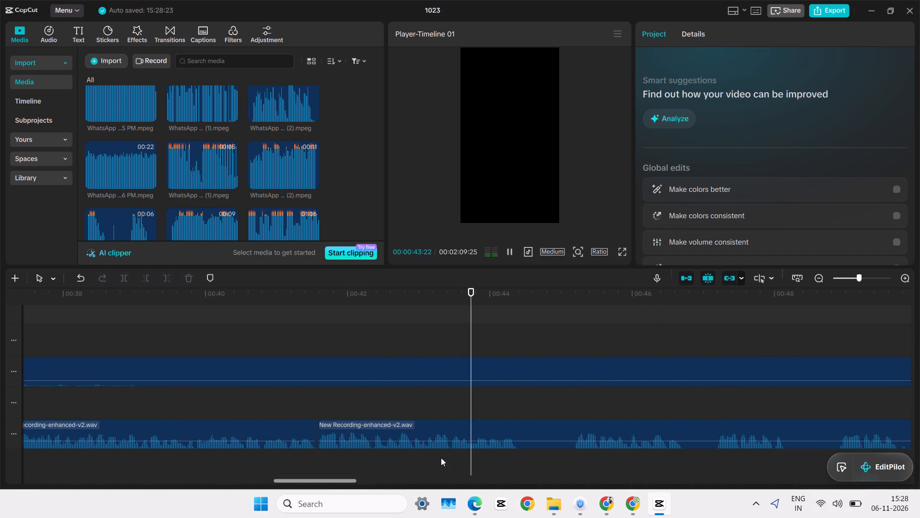
left_click(505, 457)
left_click_drag(505, 457, 517, 454)
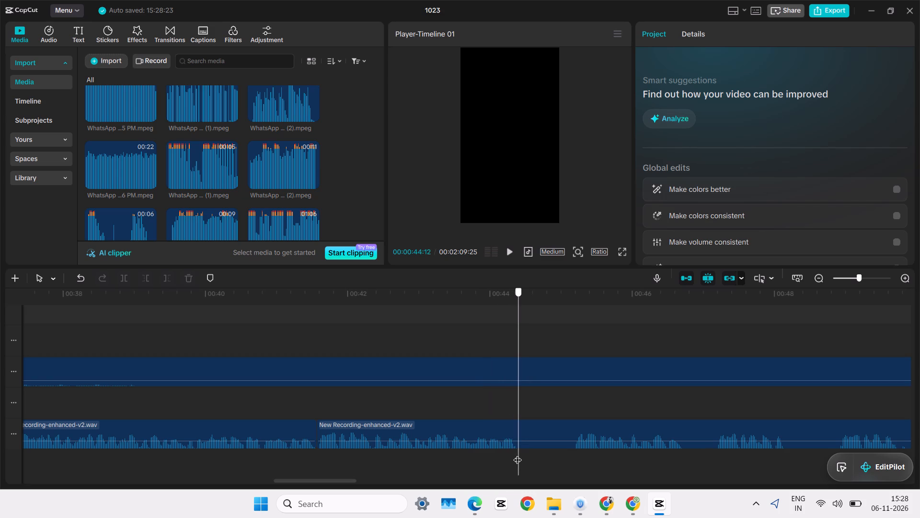
left_click_drag(517, 454, 518, 454)
left_click(524, 432)
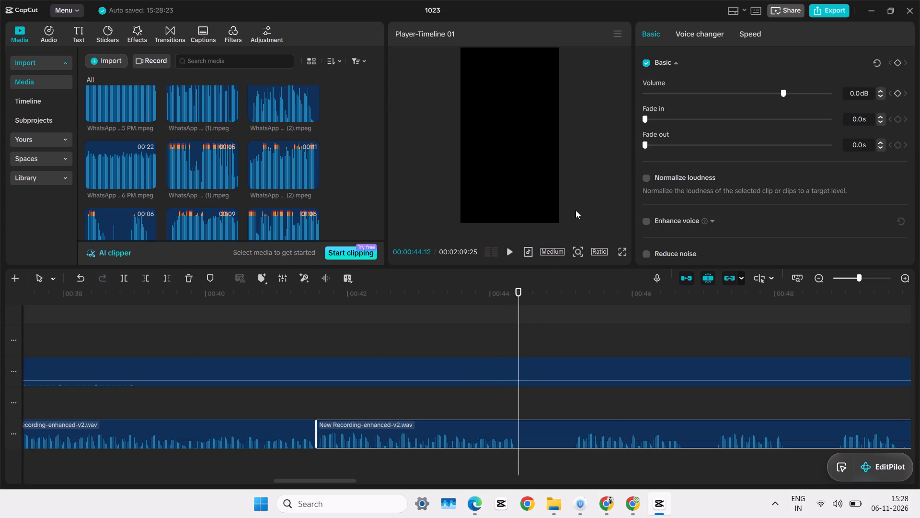
key("ctrl+b")
Listen to the final part of the remaining recording, up to about 00:02:07, to locate the closing phrase.
scroll(632, 401, "down", 6, "ctrl")
scroll(632, 401, "up", 1, "ctrl")
scroll(631, 402, "down", 13, "ctrl")
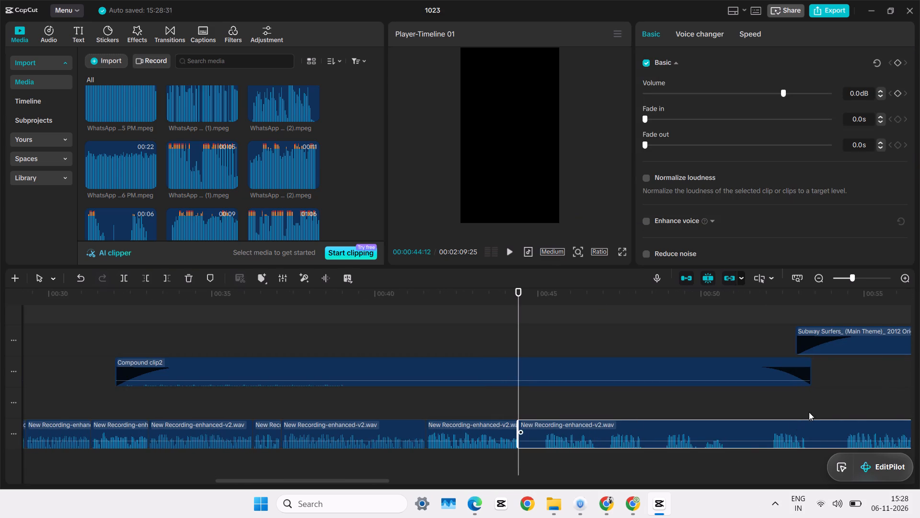
left_click(819, 403)
left_click_drag(819, 403, 919, 414)
left_click(777, 405)
key("space")
left_click_drag(729, 401, 919, 400)
left_click(458, 402)
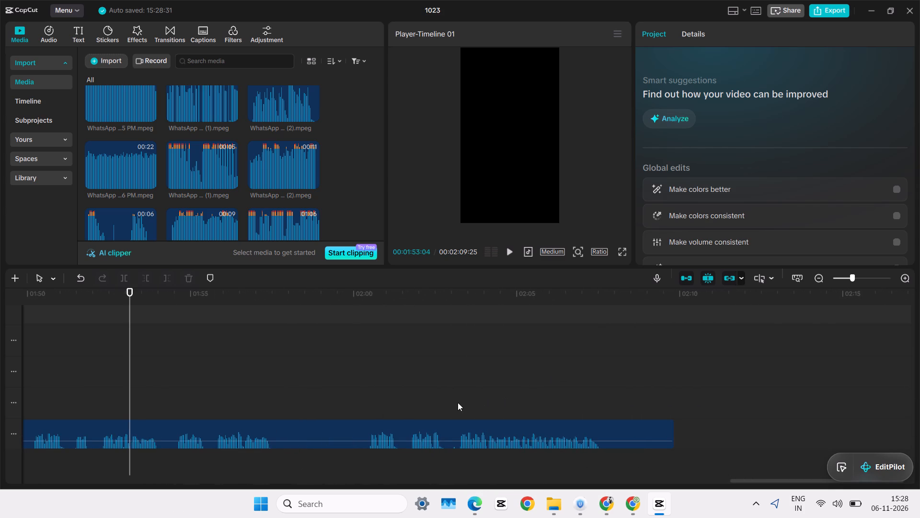
type("v")
key("space")
scroll(458, 402, "up", 12, "ctrl")
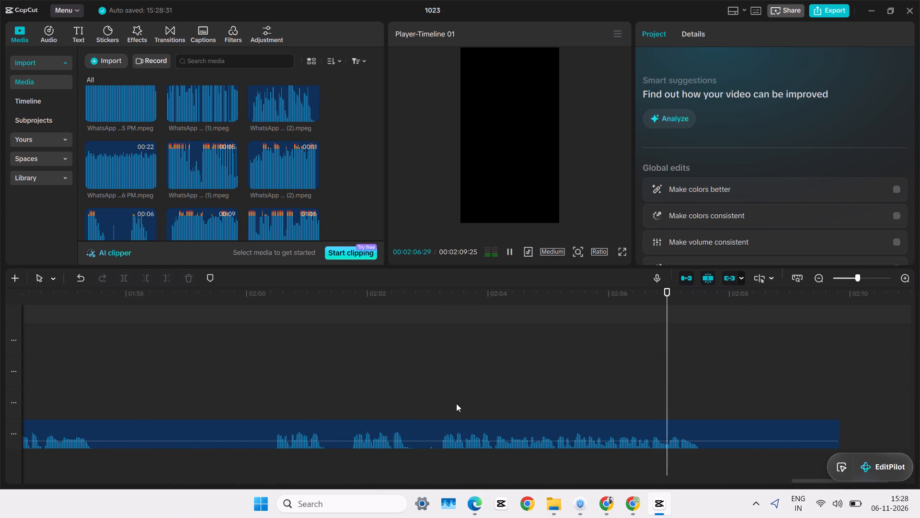
scroll(456, 403, "up", 7, "ctrl")
Trim away everything in the last recording clip before 00:02:03:07.
left_click(427, 406)
left_click_drag(427, 406, 342, 424)
left_click(341, 436)
key("q")
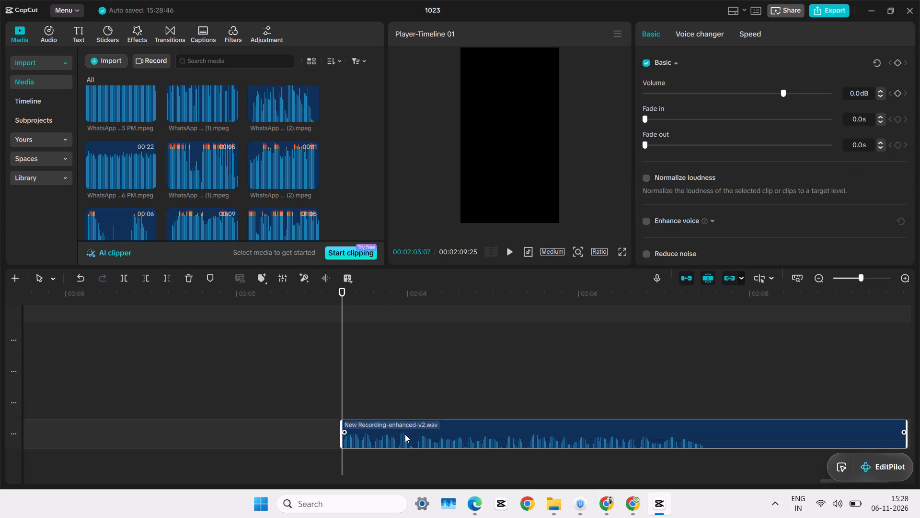
Join the closing-phrase clip to the end of the preceding voice clip at 00:00:44:12 and play it back.
left_click_drag(407, 427, 0, 294)
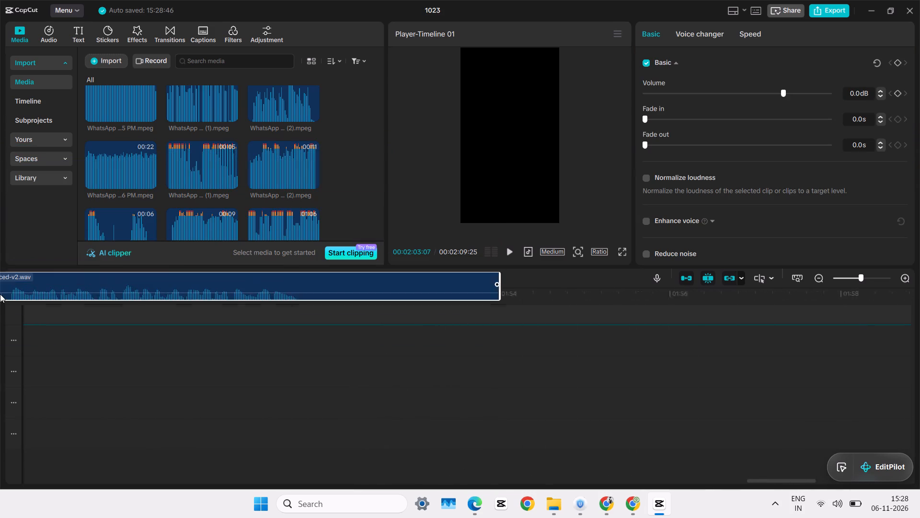
left_click_drag(0, 294, 0, 310)
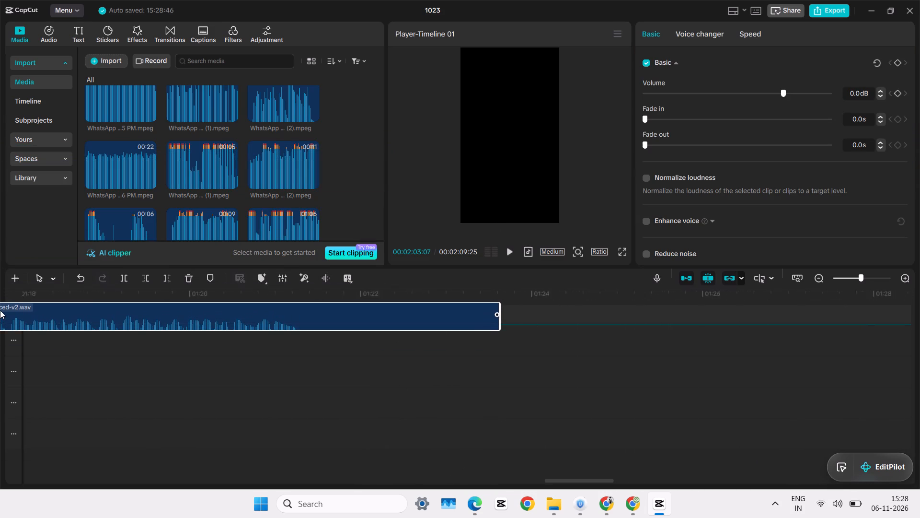
left_click_drag(0, 310, 919, 413)
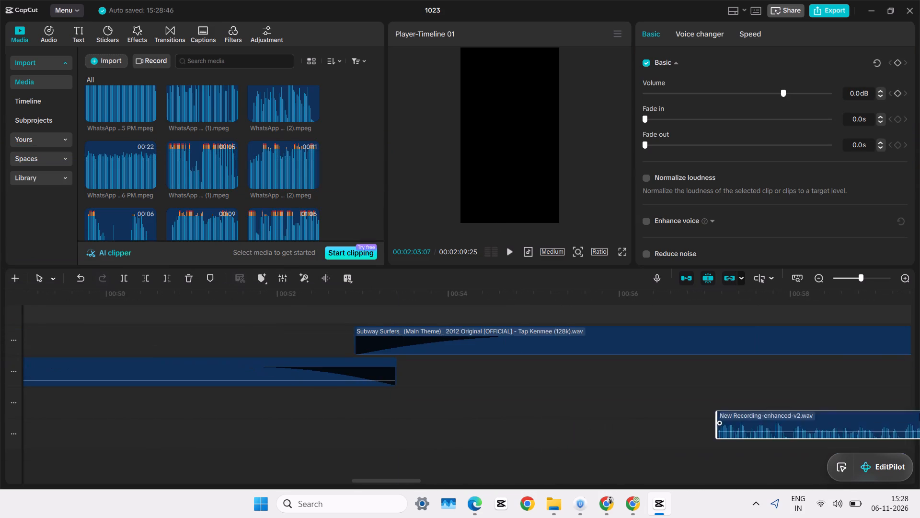
left_click_drag(919, 413, 0, 365)
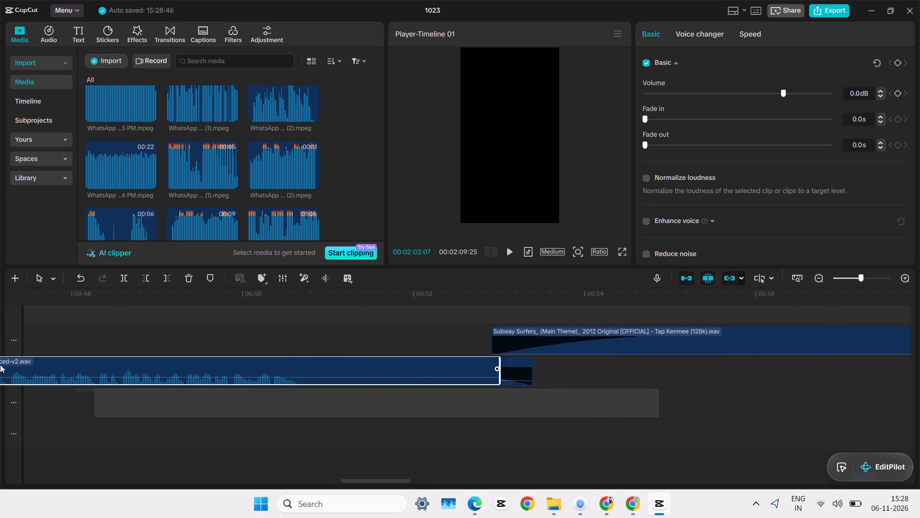
left_click_drag(0, 365, 244, 443)
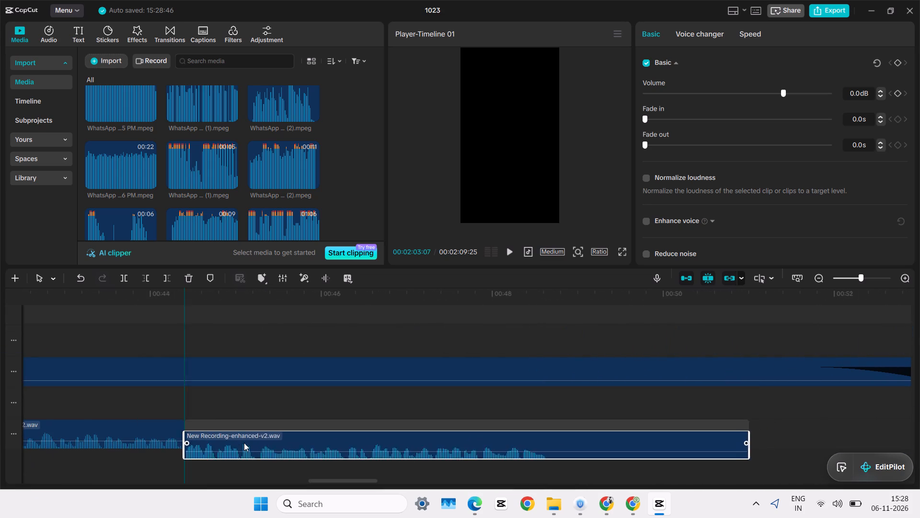
left_click_drag(244, 443, 248, 438)
left_click(138, 458)
key("space")
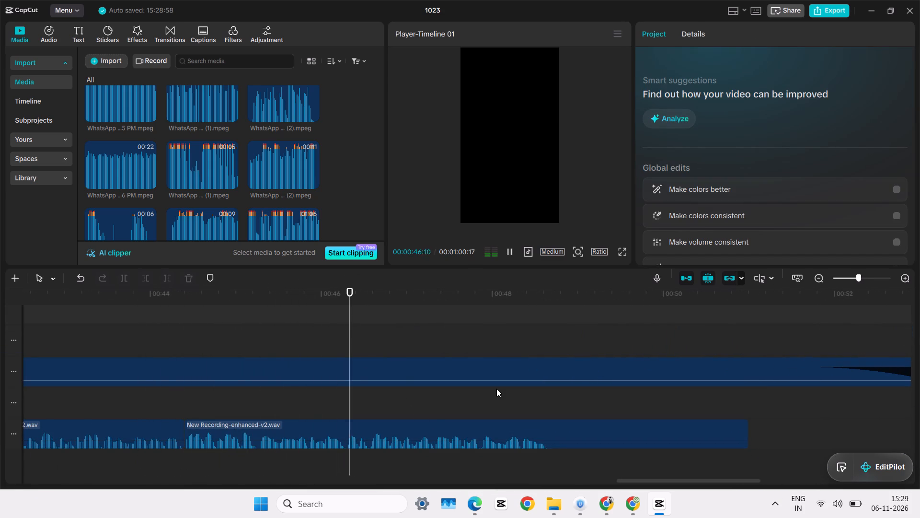
Trim the silence from the end of the last voice clip, cutting everything after 00:00:48:20.
double_click(552, 469)
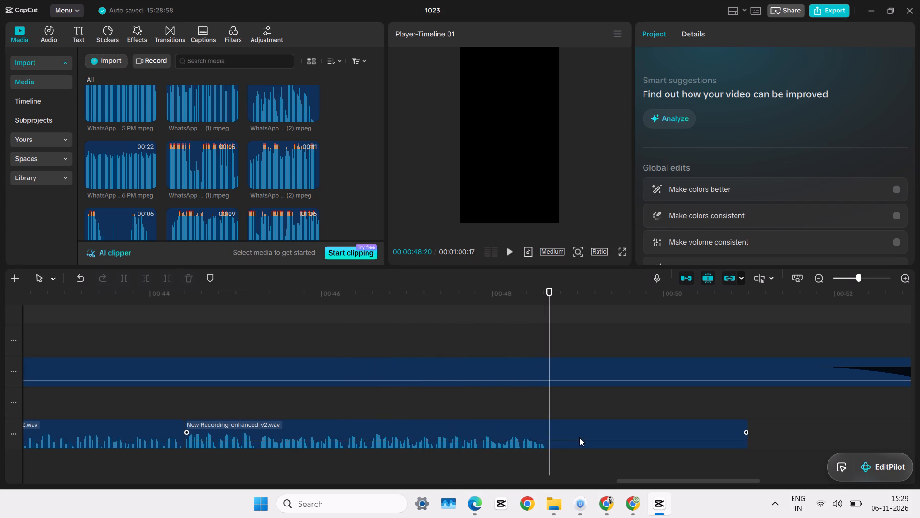
left_click(579, 437)
key("w")
Trim the end of Compound clip2 at 00:00:48:20, level with the end of the last voice clip.
scroll(562, 420, "down", 7)
scroll(564, 407, "up", 1, "ctrl")
scroll(564, 407, "down", 2, "ctrl")
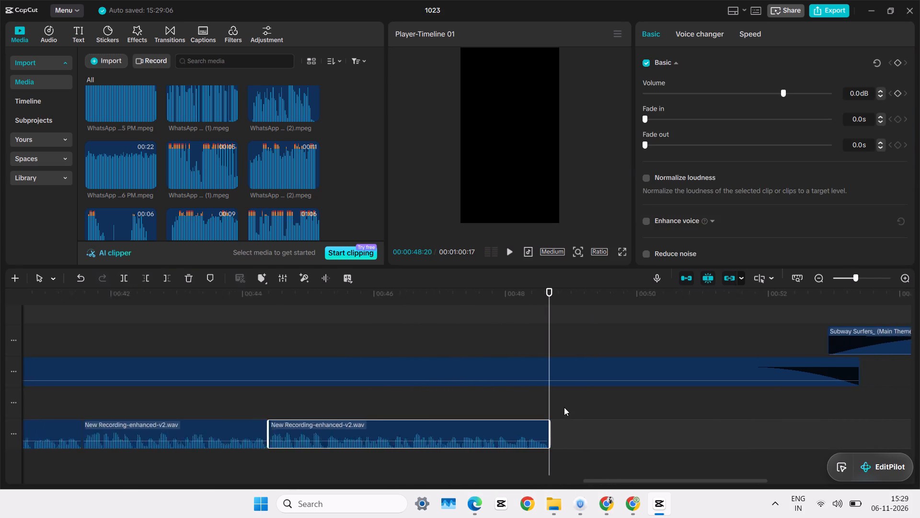
scroll(564, 407, "down", 11, "ctrl")
left_click(564, 407)
left_click(555, 407)
left_click_drag(555, 407, 547, 410)
left_click(561, 372)
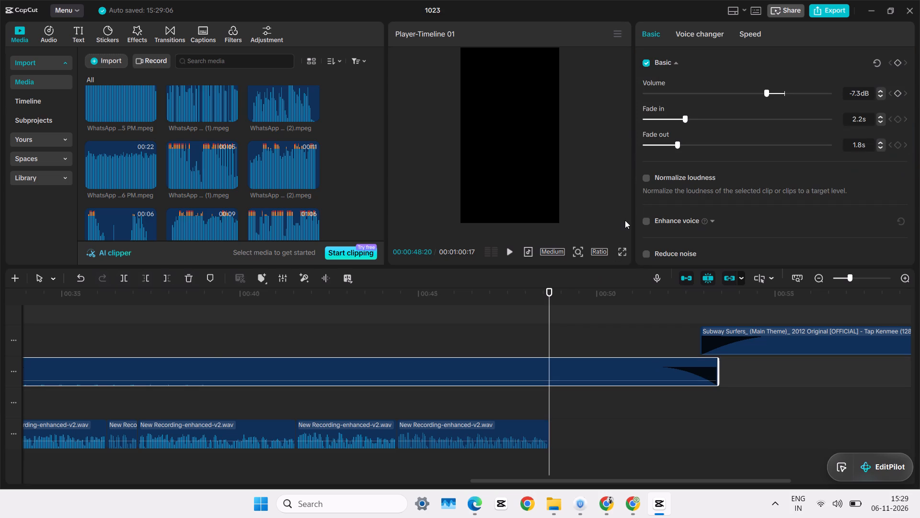
key("w")
Delete the Subway Surfers main theme music clip located after the end of the voice track.
scroll(713, 357, "up", 2)
left_click(739, 354)
left_click(742, 365)
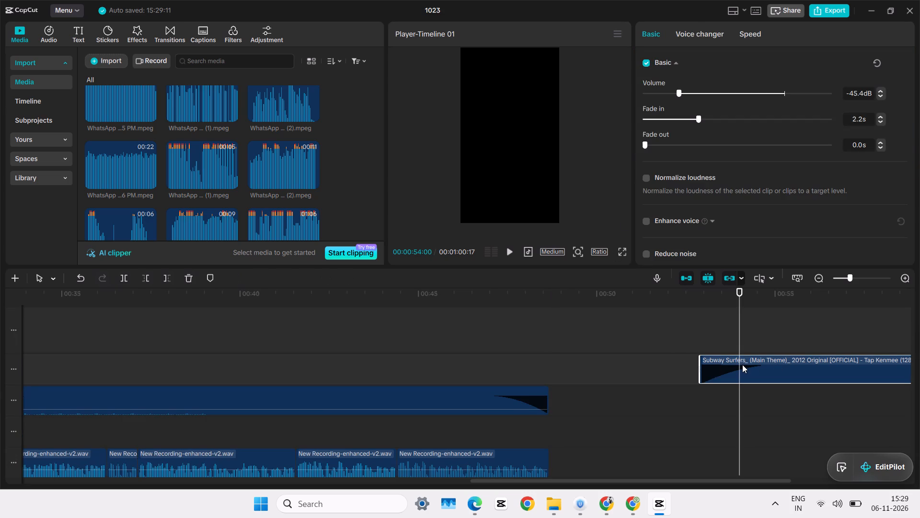
key("Delete")
Play the whole edit from 00:00:00:00 in the full-screen preview.
scroll(629, 390, "down", 8)
scroll(629, 390, "up", 1, "ctrl")
scroll(627, 391, "down", 7, "ctrl")
scroll(626, 392, "up", 1, "ctrl")
scroll(625, 392, "down", 6, "ctrl")
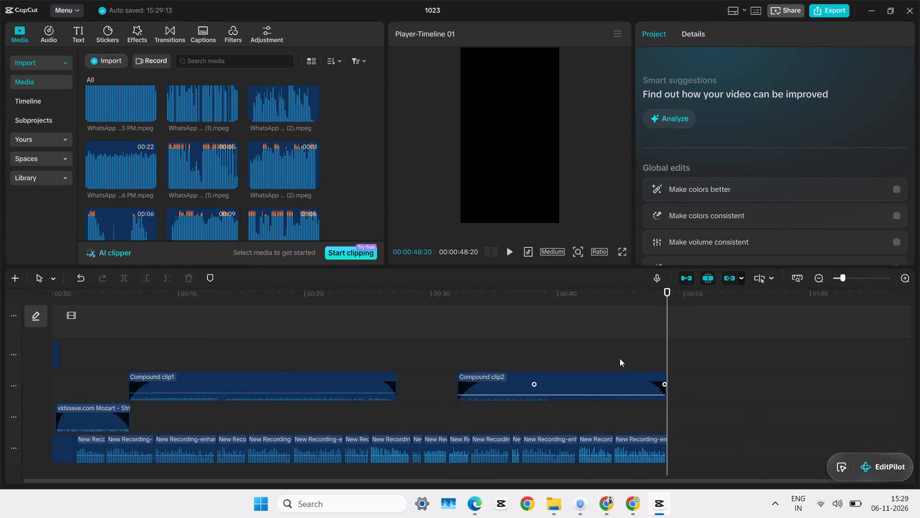
left_click(597, 319)
left_click_drag(597, 319, 7, 334)
left_click(169, 323)
left_click_drag(169, 323, 0, 354)
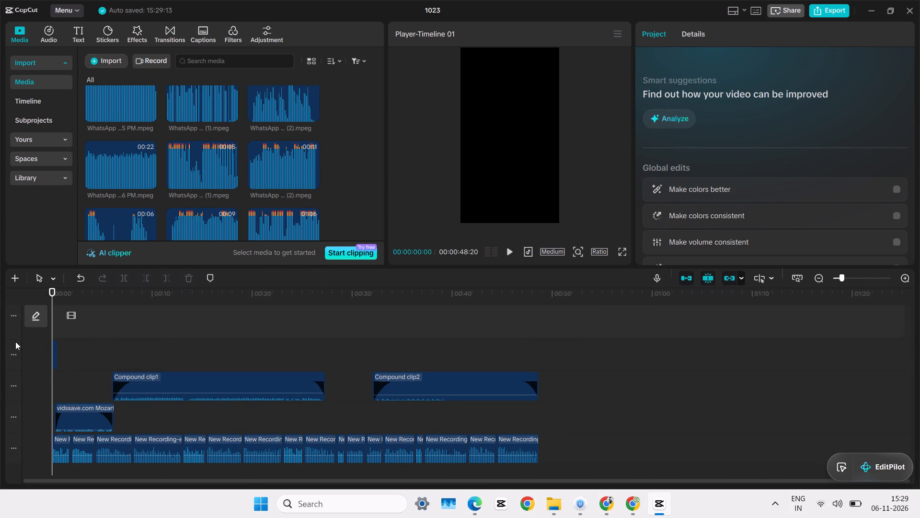
left_click(622, 250)
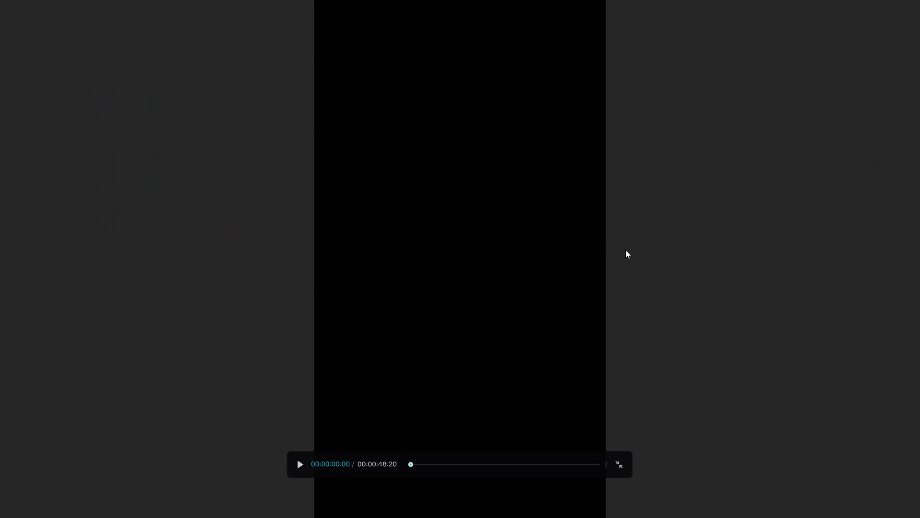
key("space")
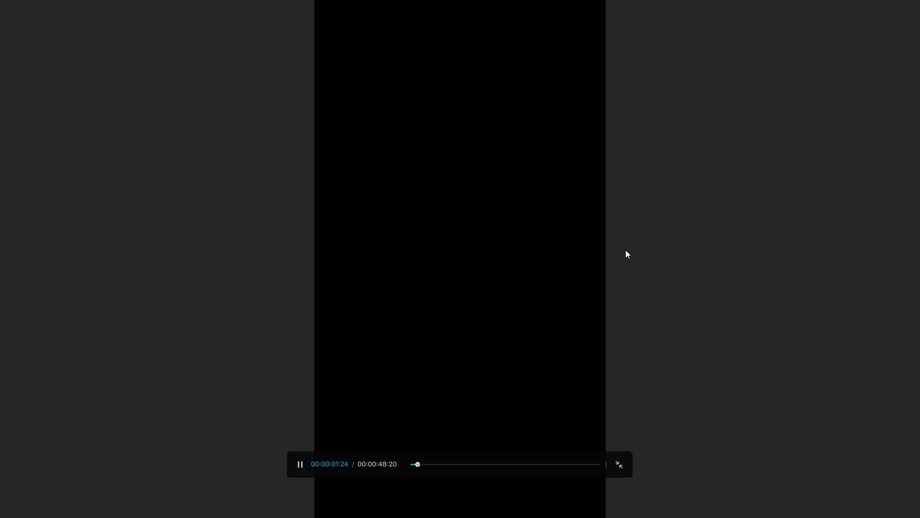
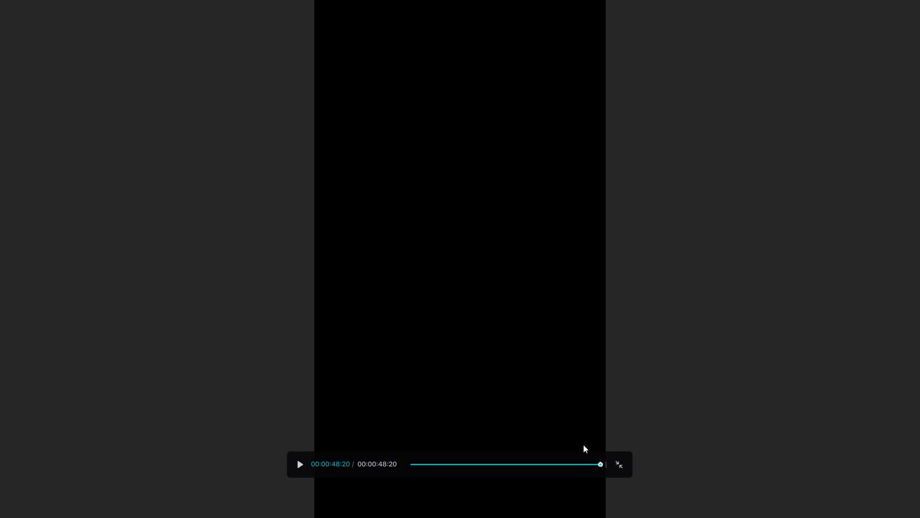
Exit the full-screen preview and return to the timeline overview.
left_click(623, 464)
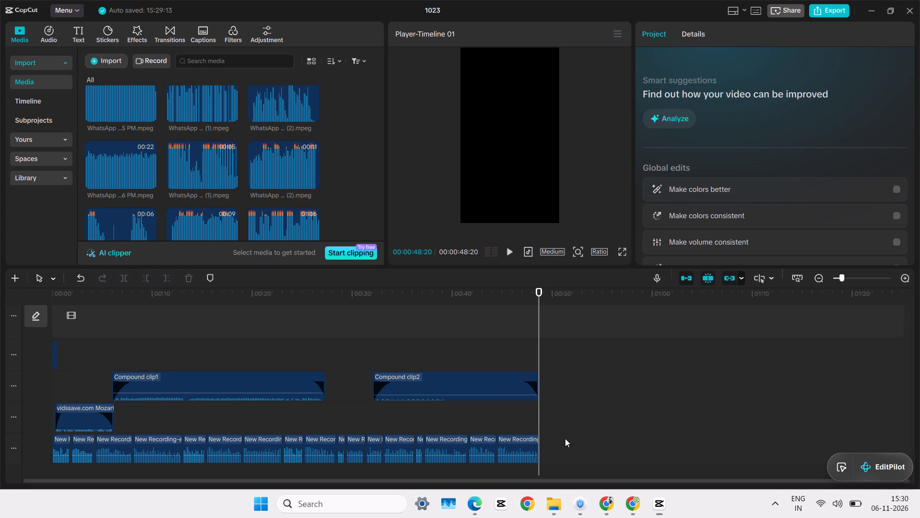
left_click(301, 336)
scroll(301, 328, "down", 9)
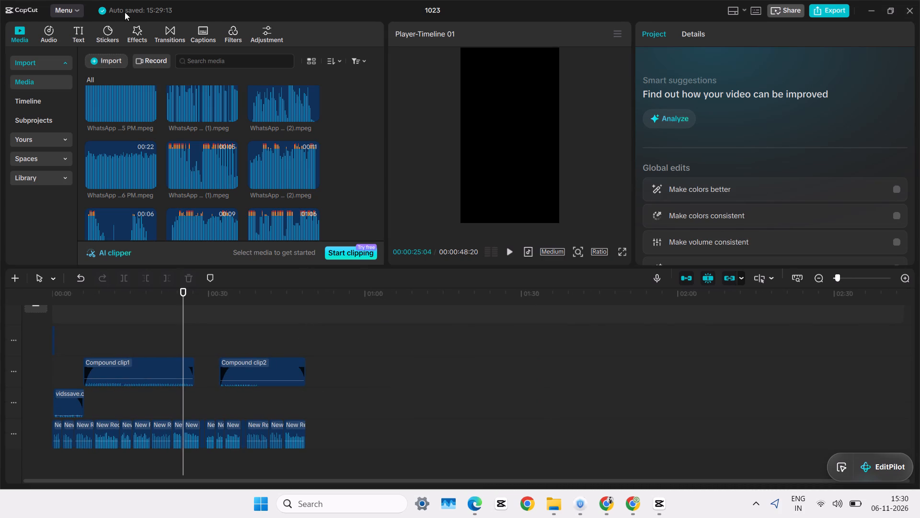
Close project 1023 and the CapCut home window, along with the browser window open behind the editor.
double_click(913, 12)
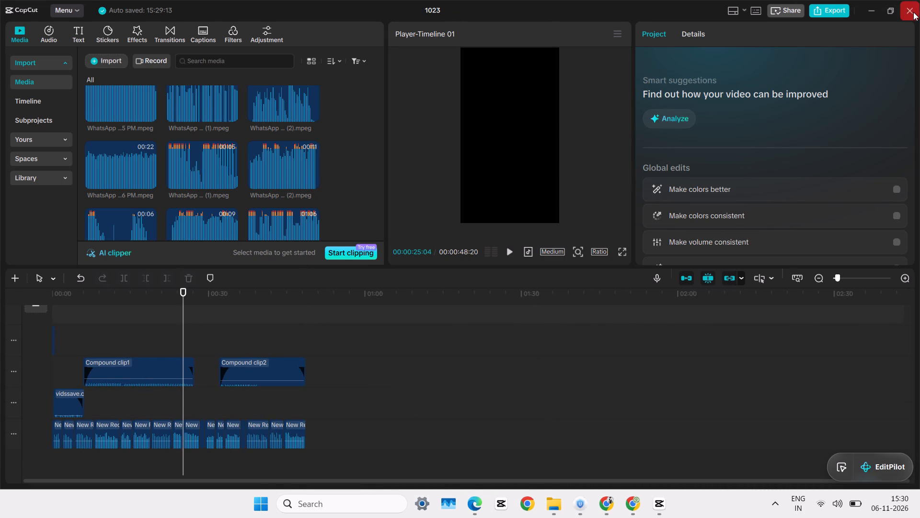
double_click(913, 12)
double_click(913, 12)
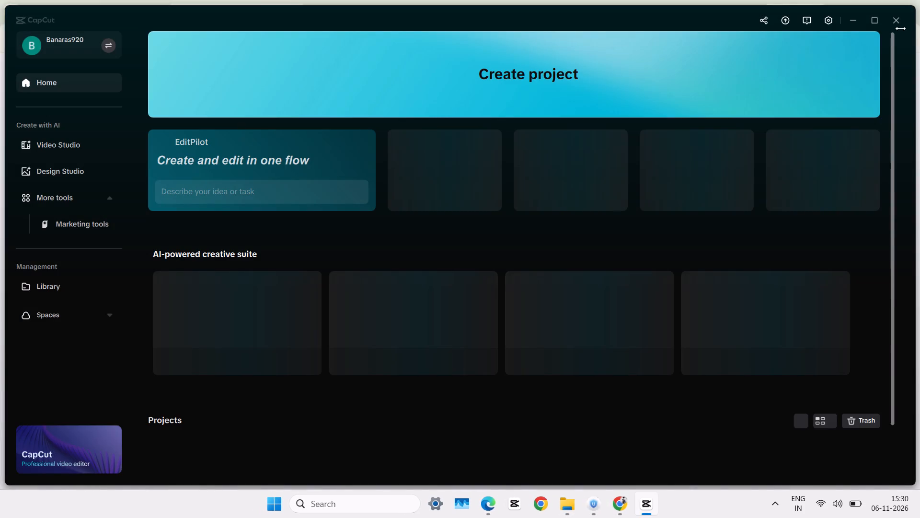
double_click(893, 19)
Close the remaining browser windows, the Google Drive storage window and the CapCut sign-in page, to clear the desktop.
double_click(899, 6)
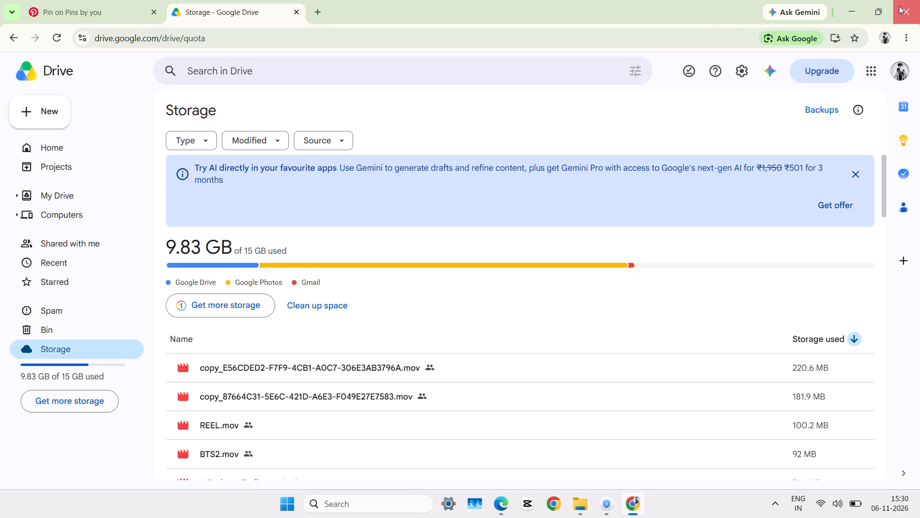
triple_click(900, 6)
left_click(900, 6)
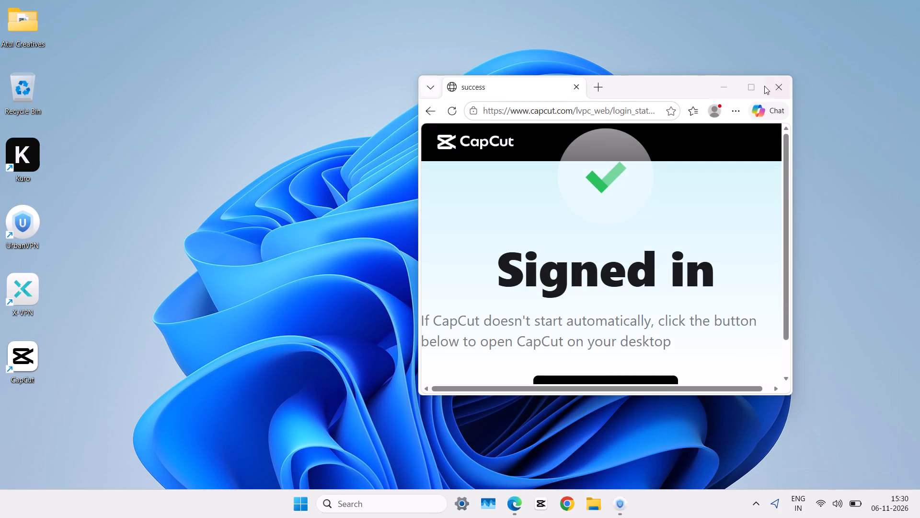
left_click(778, 81)
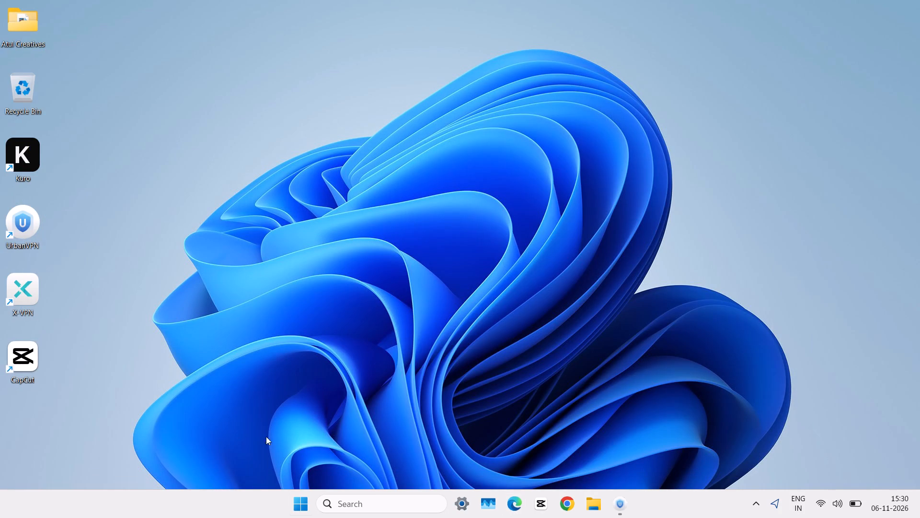
Open the Windows power options for ending the computer session.
left_click(297, 496)
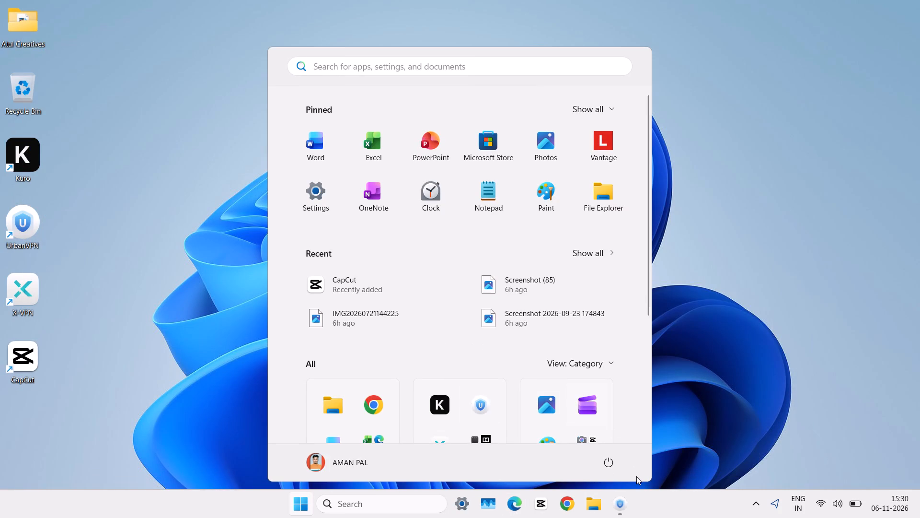
left_click(612, 471)
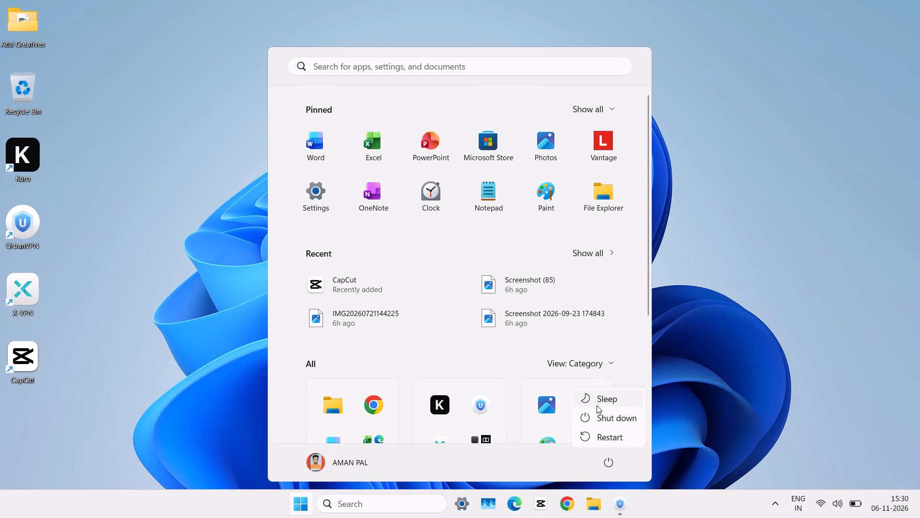